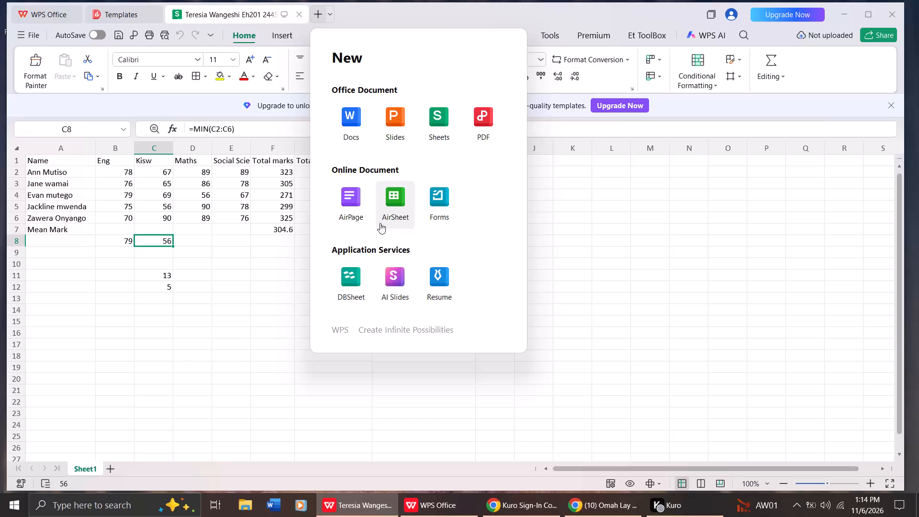
Create a new spreadsheet from the Annual Asset Disposal Tracker template in the Sheets template gallery.
{"action": "triple_click", "coordinate": [437, 134]}
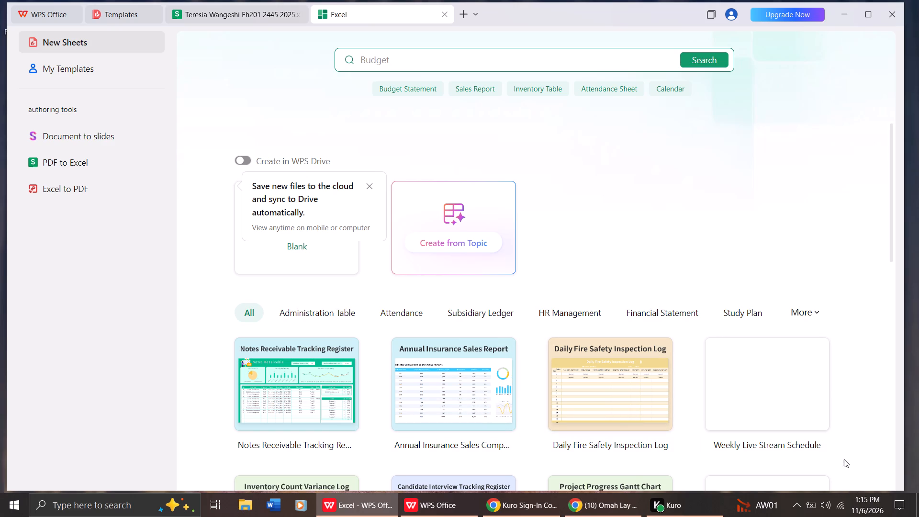
{"action": "key", "text": "Down"}
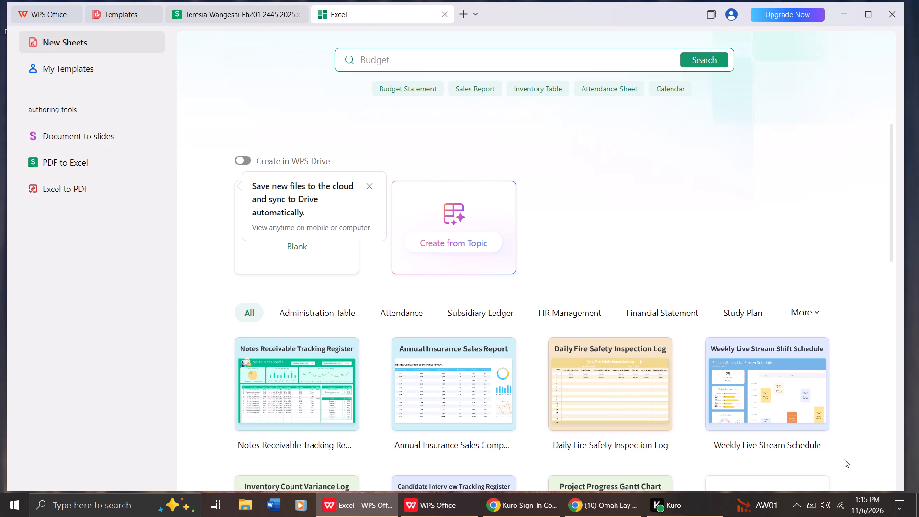
{"action": "key", "text": "Down"}
{"action": "key", "text": "Down"}
{"action": "key", "text": "Down"}
{"action": "key", "text": "Down"}
{"action": "key", "text": "Down"}
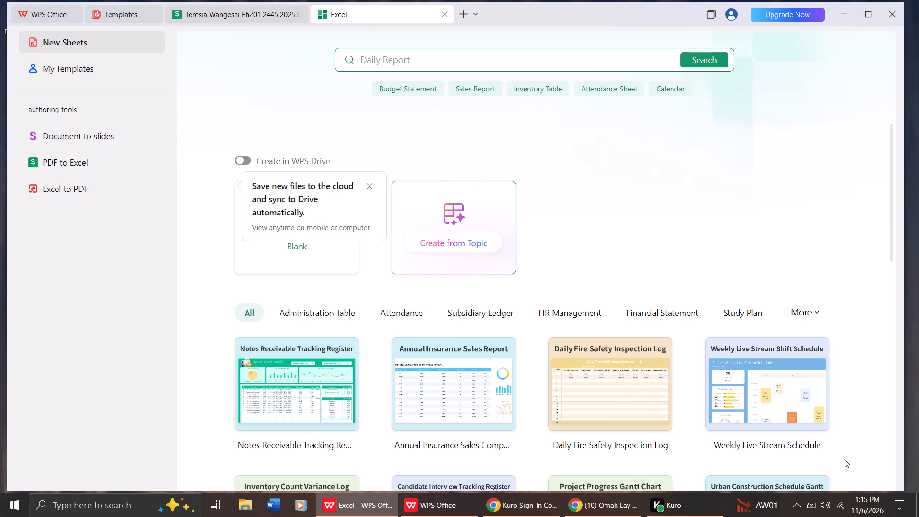
{"action": "triple_click", "coordinate": [894, 481]}
{"action": "double_click", "coordinate": [894, 481]}
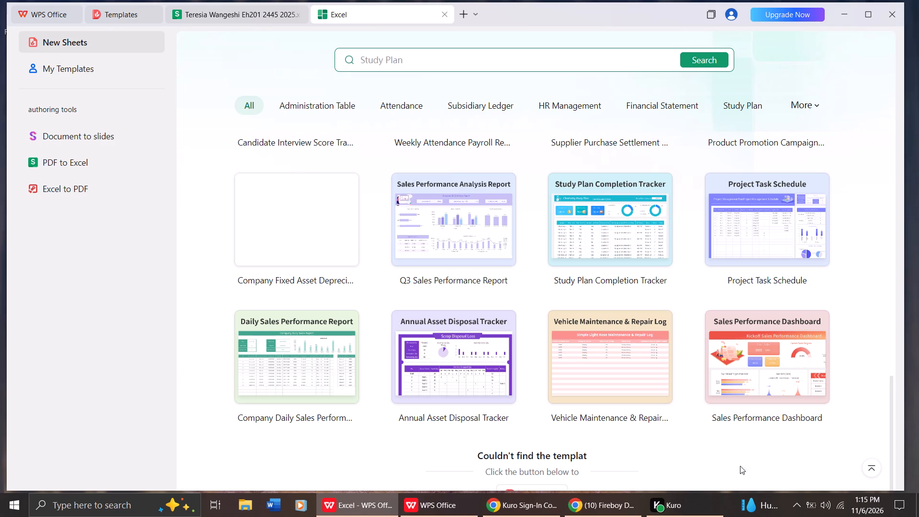
{"action": "double_click", "coordinate": [470, 367]}
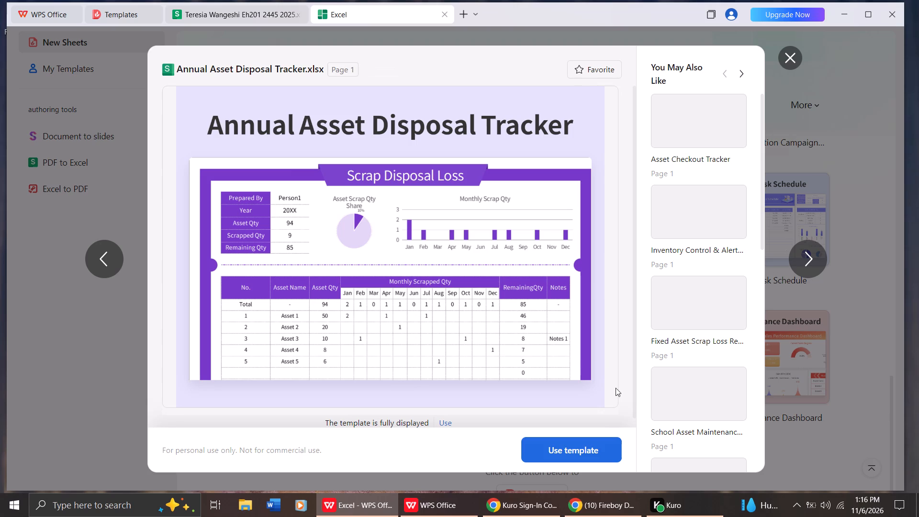
{"action": "left_click", "coordinate": [591, 456]}
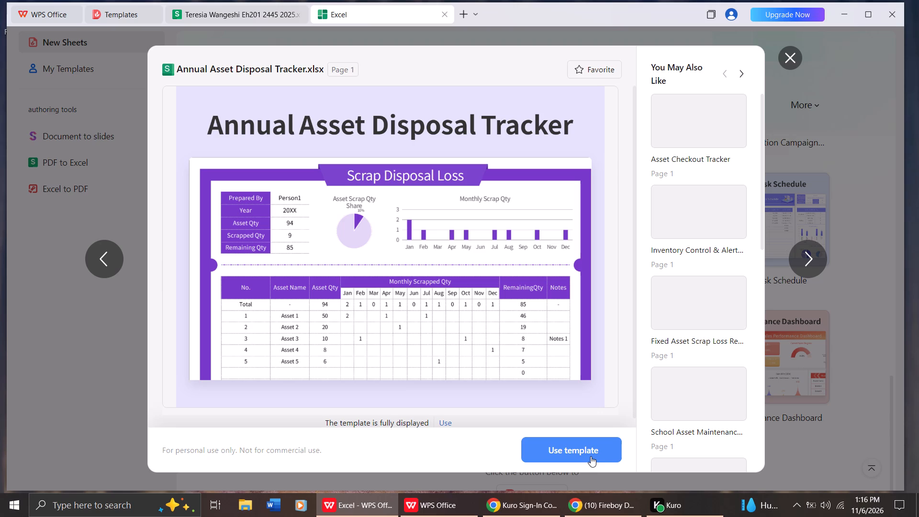
{"action": "double_click", "coordinate": [593, 447]}
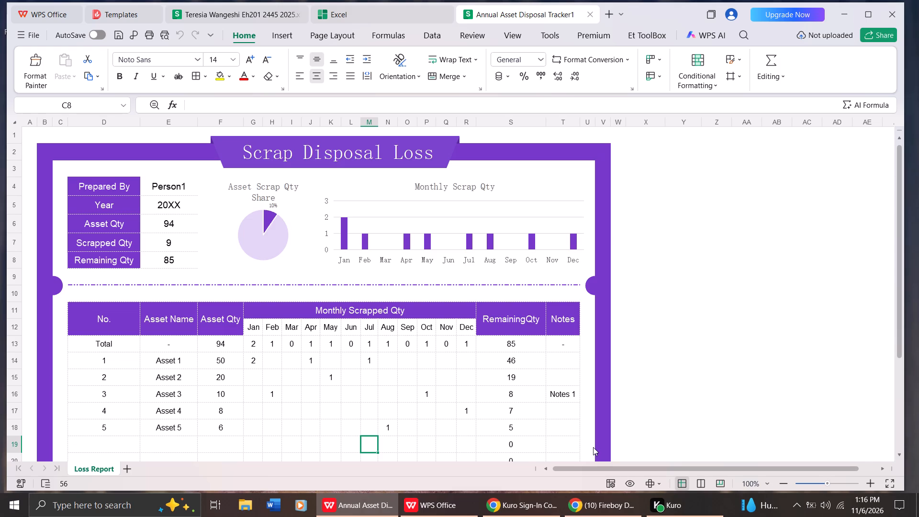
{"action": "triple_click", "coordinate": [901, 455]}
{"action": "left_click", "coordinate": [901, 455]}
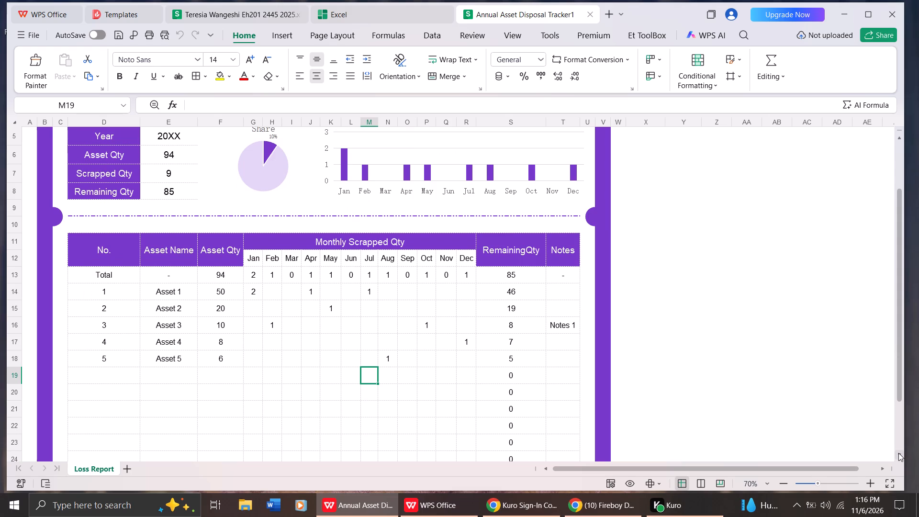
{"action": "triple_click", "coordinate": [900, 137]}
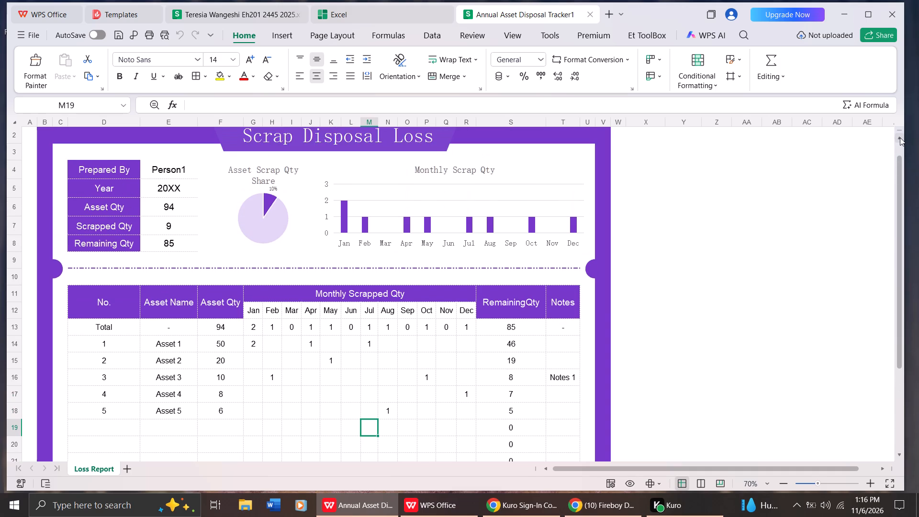
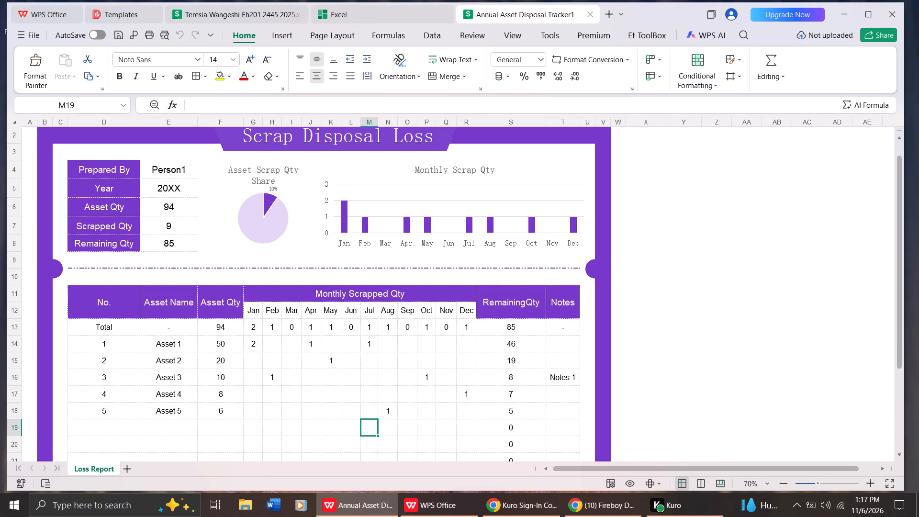
Make the Year value in the summary block bold and set it to 2026.
{"action": "left_click", "coordinate": [486, 187]}
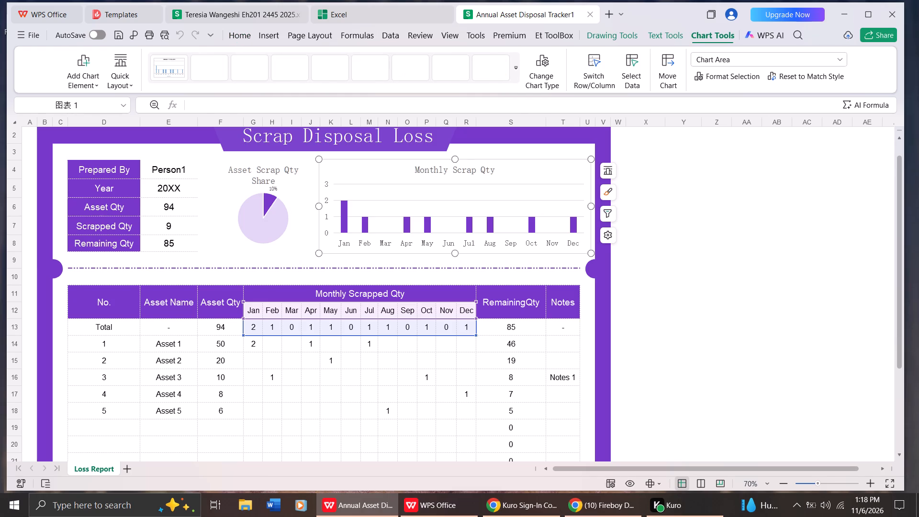
{"action": "left_click", "coordinate": [188, 190]}
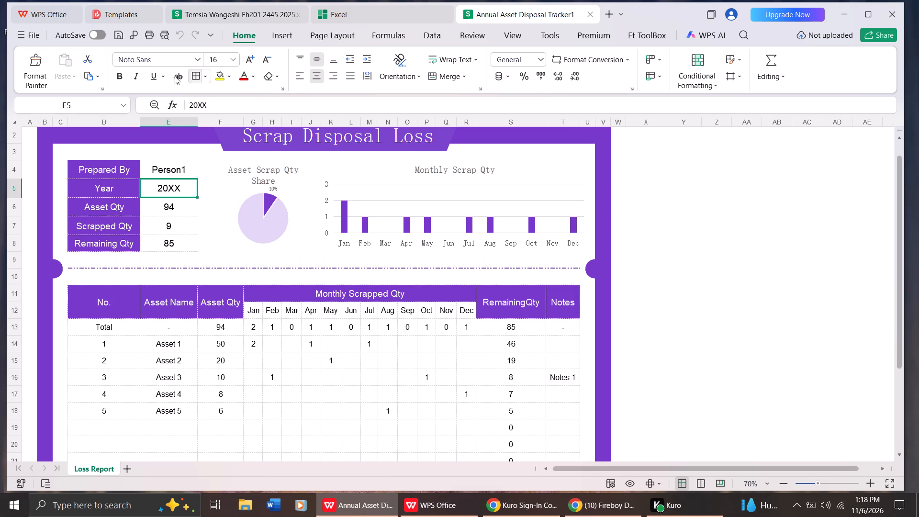
{"action": "left_click", "coordinate": [122, 75]}
{"action": "left_click", "coordinate": [189, 187]}
{"action": "key", "text": "BackSpace"}
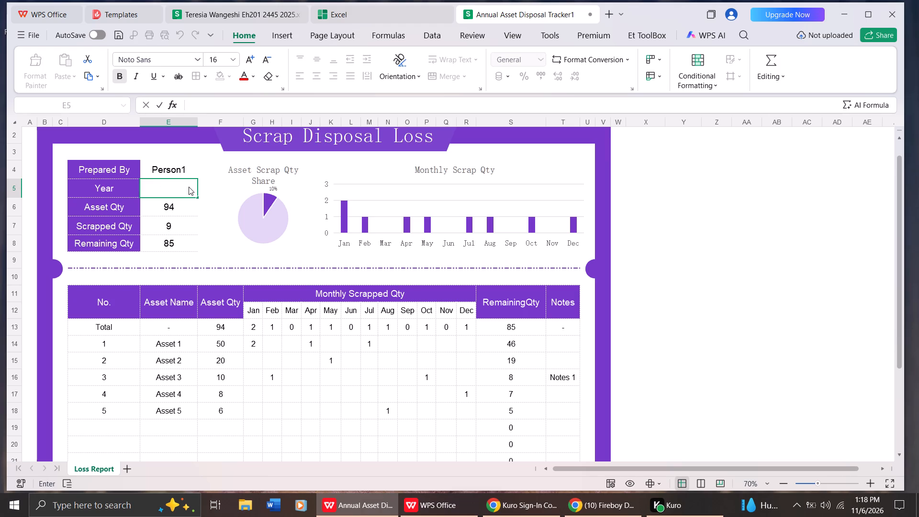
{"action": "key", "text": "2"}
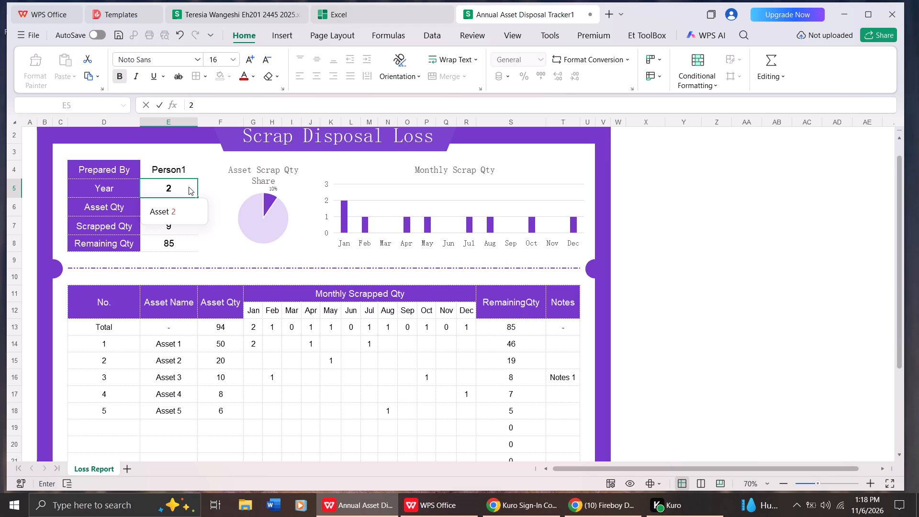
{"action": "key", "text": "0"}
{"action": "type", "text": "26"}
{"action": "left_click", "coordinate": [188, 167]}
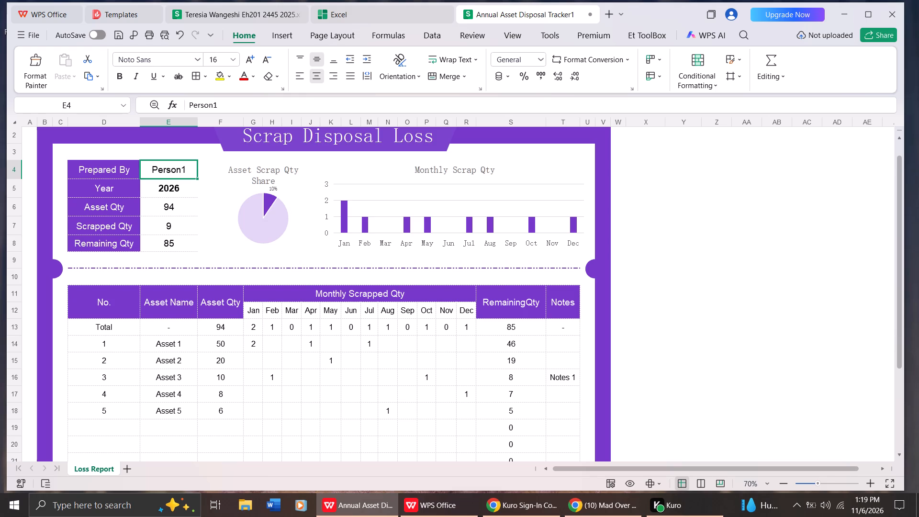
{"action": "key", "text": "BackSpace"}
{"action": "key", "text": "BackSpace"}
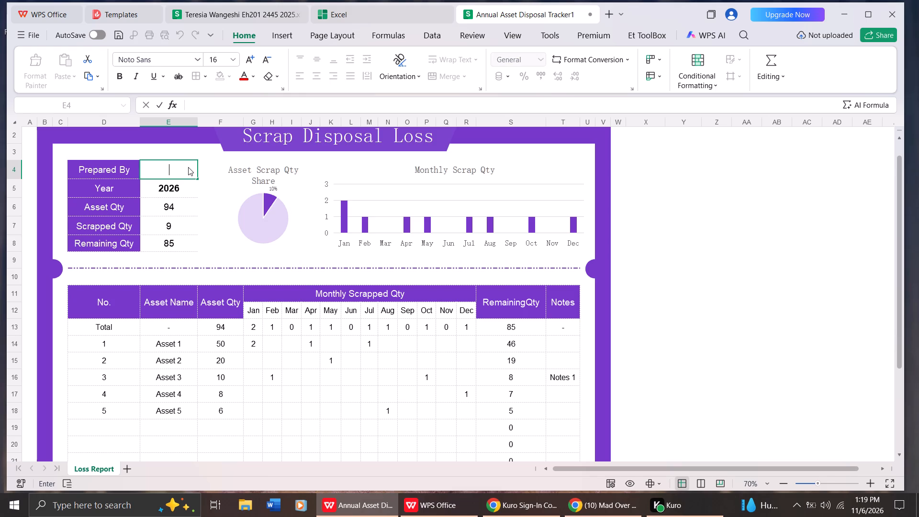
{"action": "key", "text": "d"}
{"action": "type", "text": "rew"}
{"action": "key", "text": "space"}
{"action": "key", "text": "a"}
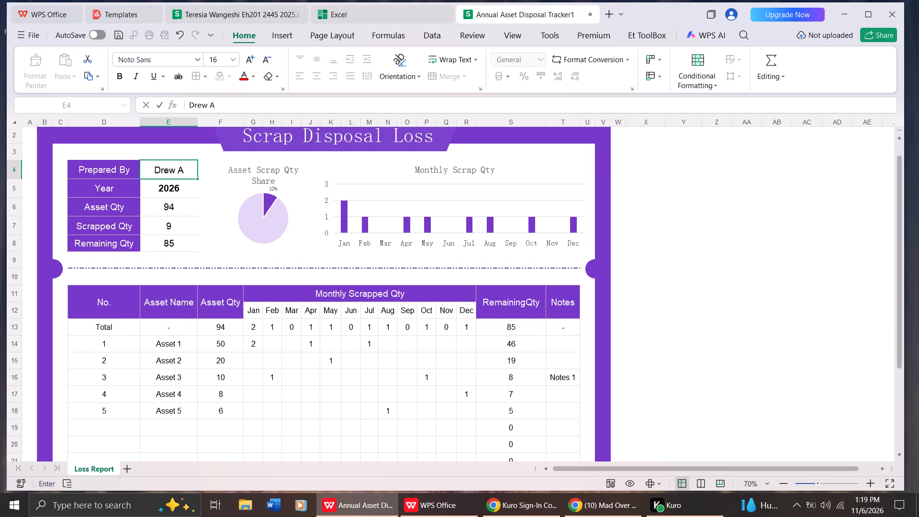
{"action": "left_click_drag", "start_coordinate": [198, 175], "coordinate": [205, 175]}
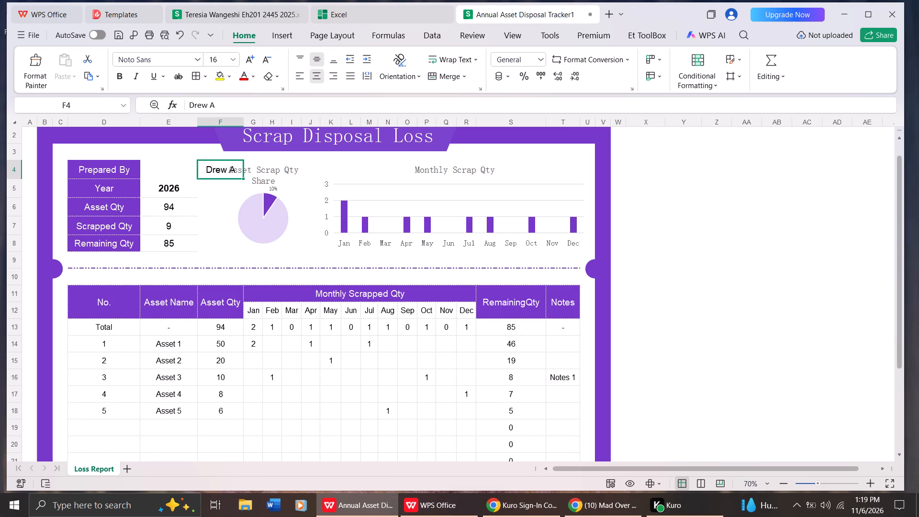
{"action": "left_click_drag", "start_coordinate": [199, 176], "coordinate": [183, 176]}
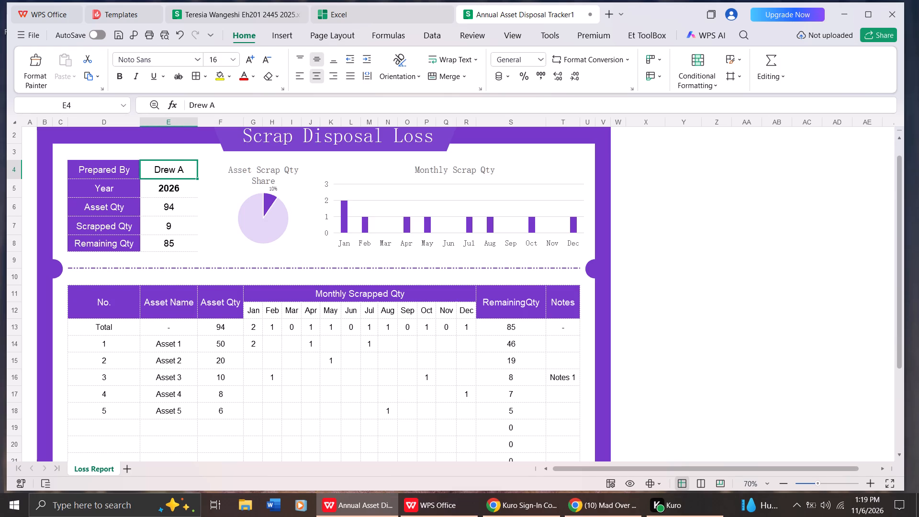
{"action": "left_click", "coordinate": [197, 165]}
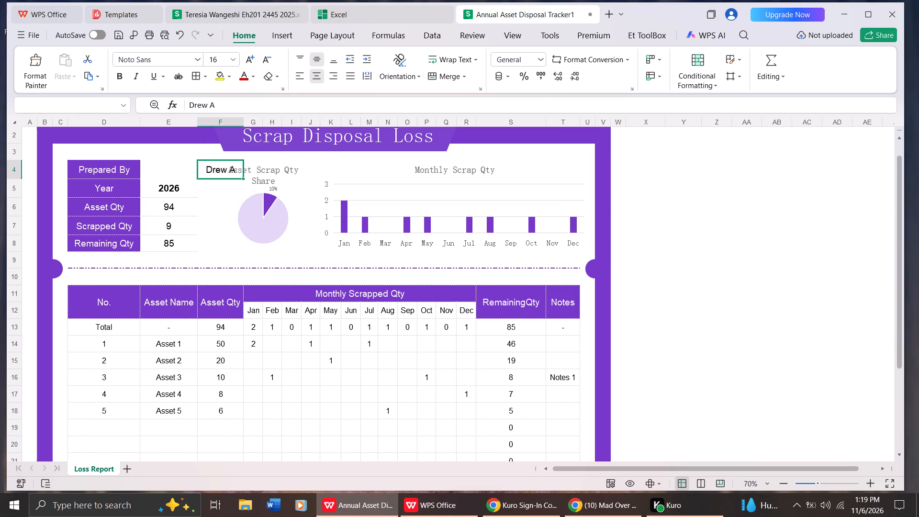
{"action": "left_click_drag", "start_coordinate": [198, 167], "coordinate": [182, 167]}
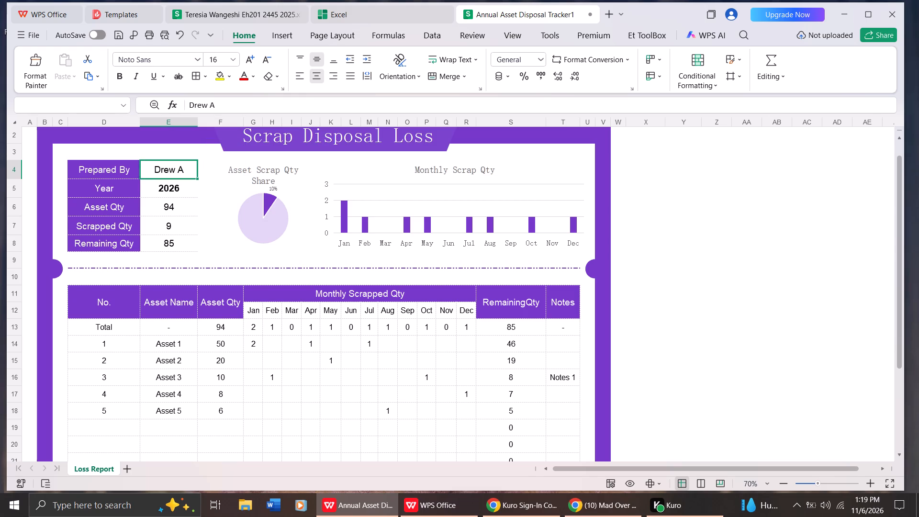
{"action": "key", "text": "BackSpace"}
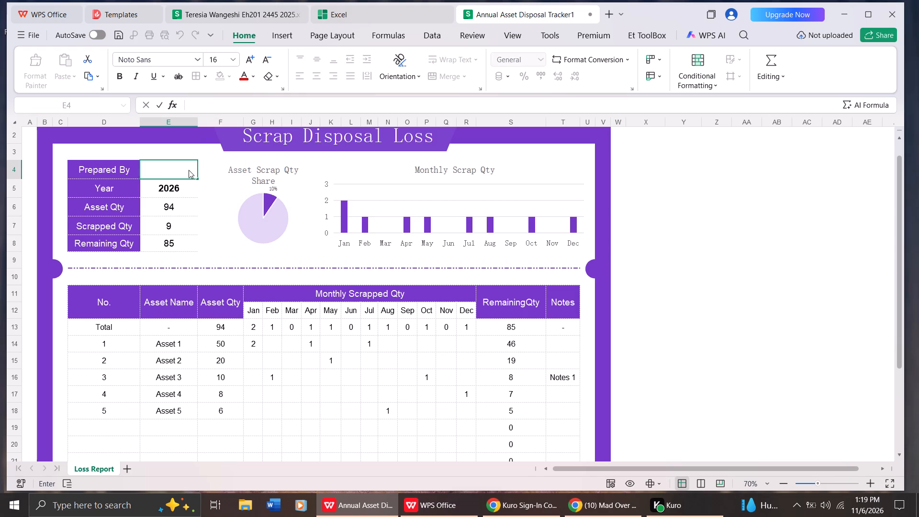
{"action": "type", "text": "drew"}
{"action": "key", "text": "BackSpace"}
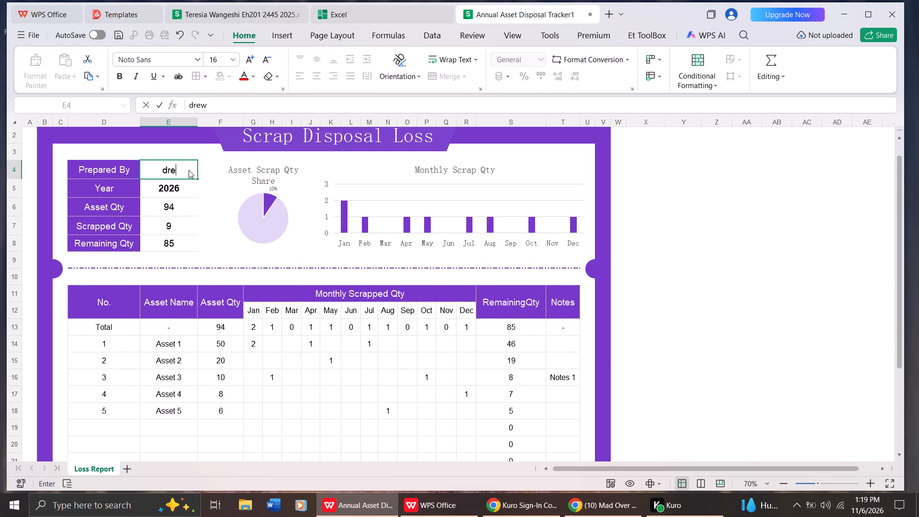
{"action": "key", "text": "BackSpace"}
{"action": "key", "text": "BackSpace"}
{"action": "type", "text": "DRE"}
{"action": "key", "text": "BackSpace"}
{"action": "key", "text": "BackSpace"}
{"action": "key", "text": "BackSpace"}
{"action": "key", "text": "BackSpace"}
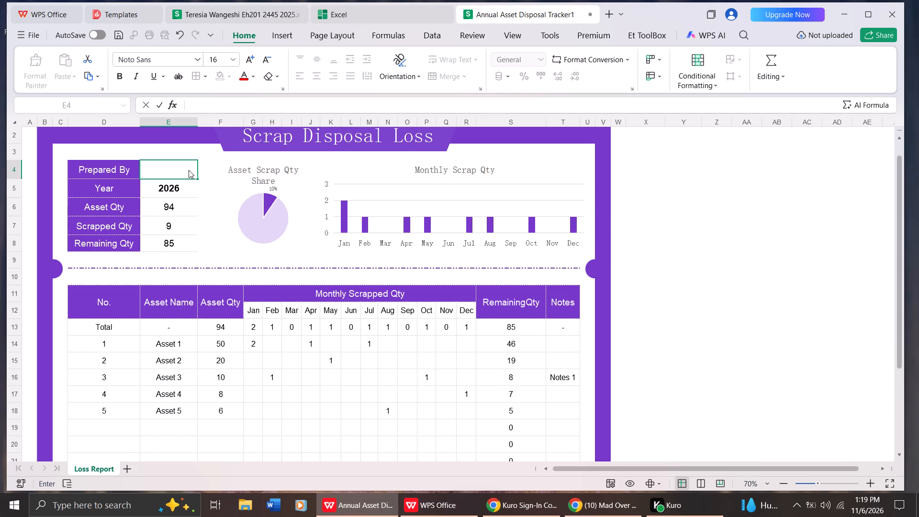
{"action": "left_click", "coordinate": [120, 78]}
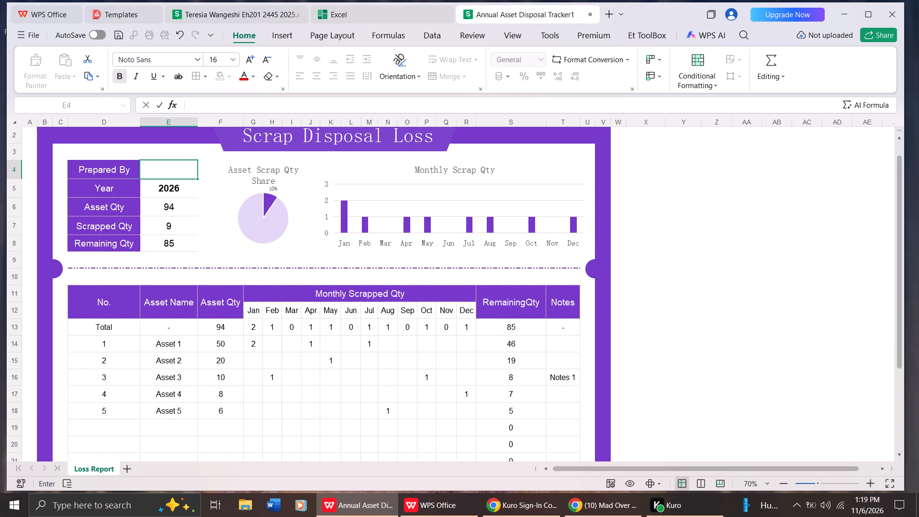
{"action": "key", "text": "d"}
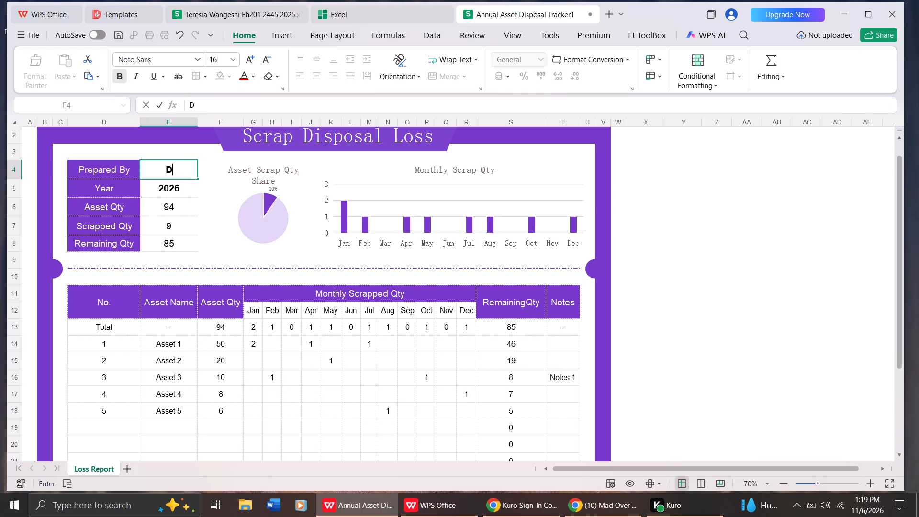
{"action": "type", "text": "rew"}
{"action": "left_click_drag", "start_coordinate": [198, 159], "coordinate": [204, 162]}
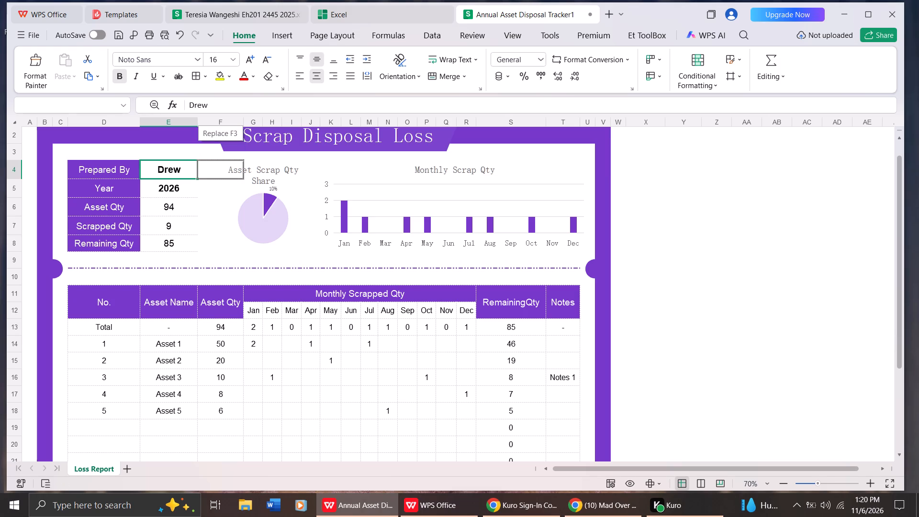
{"action": "left_click_drag", "start_coordinate": [204, 162], "coordinate": [183, 169]}
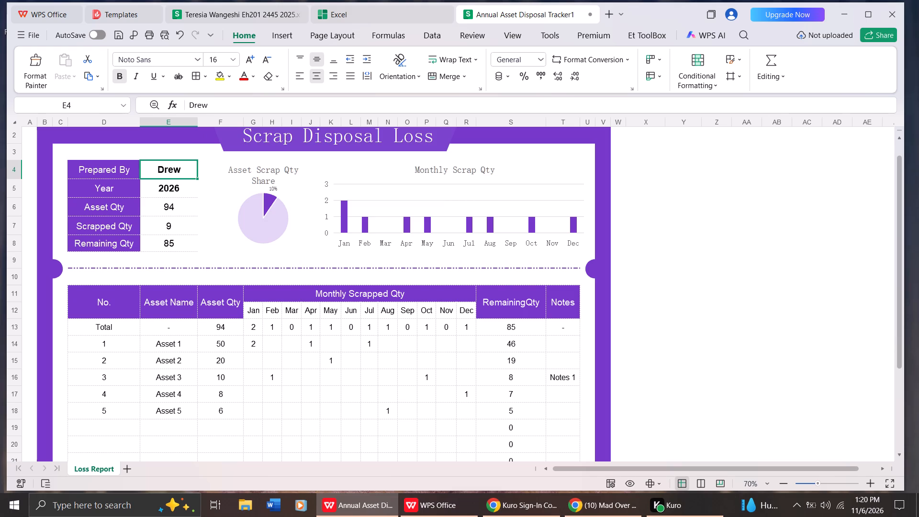
{"action": "left_click_drag", "start_coordinate": [197, 177], "coordinate": [208, 173]}
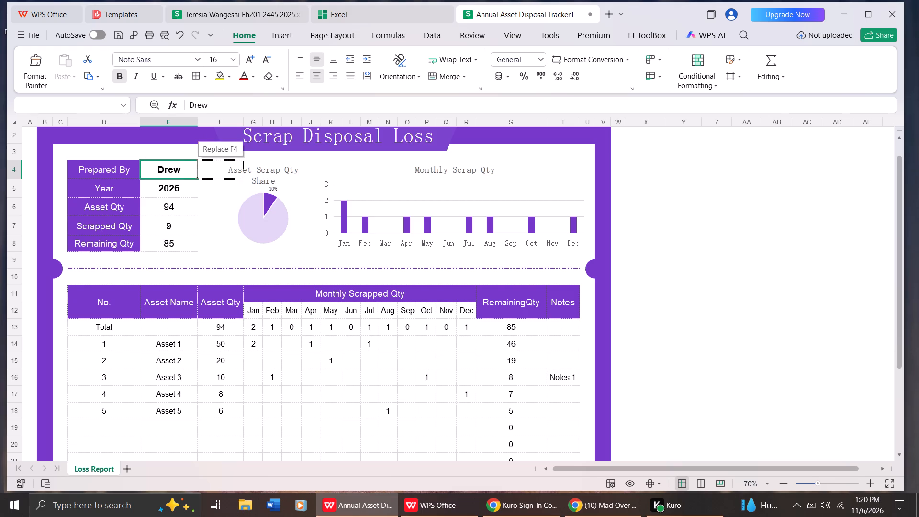
{"action": "left_click_drag", "start_coordinate": [208, 173], "coordinate": [188, 173]}
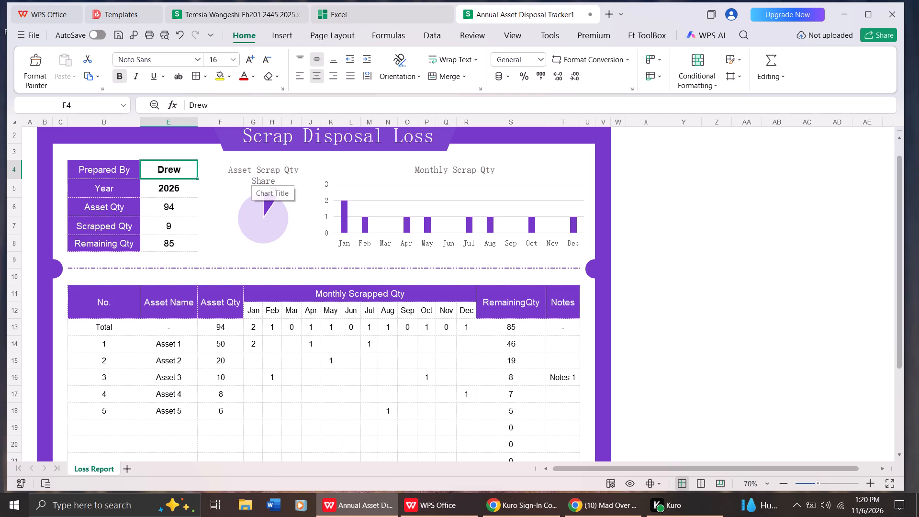
{"action": "left_click", "coordinate": [192, 169]}
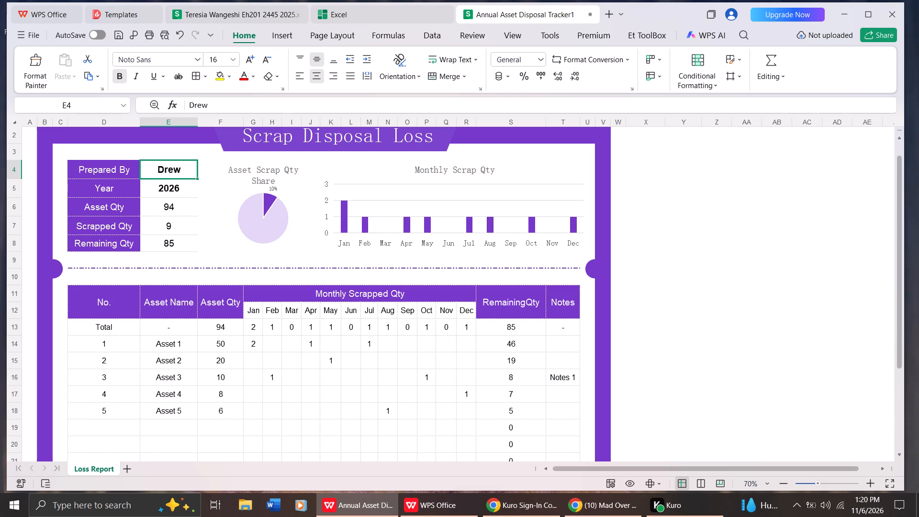
{"action": "left_click", "coordinate": [192, 169]}
{"action": "double_click", "coordinate": [183, 169]}
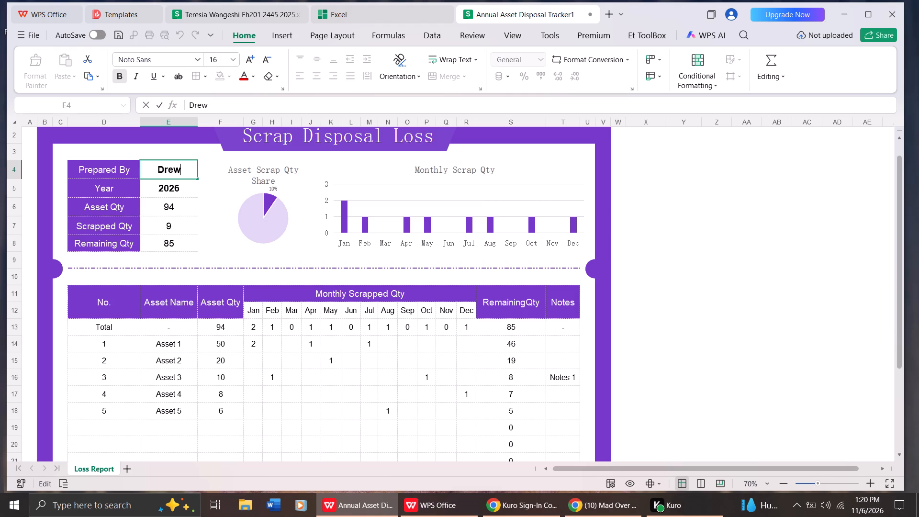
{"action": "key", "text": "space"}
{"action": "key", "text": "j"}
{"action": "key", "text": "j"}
{"action": "left_click", "coordinate": [185, 208]}
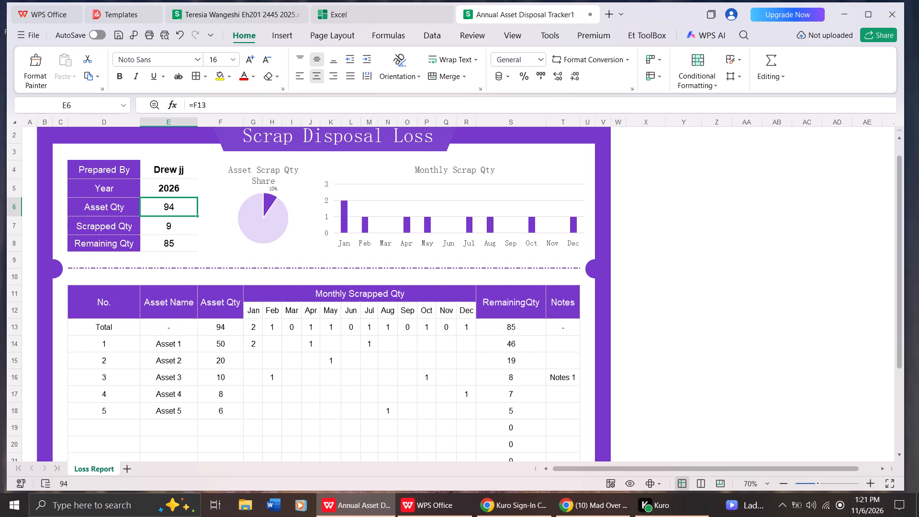
Look over the whole Loss Report sheet, from the summary header and charts to the last rows of the monthly scrapped quantity table.
{"action": "left_click", "coordinate": [901, 457]}
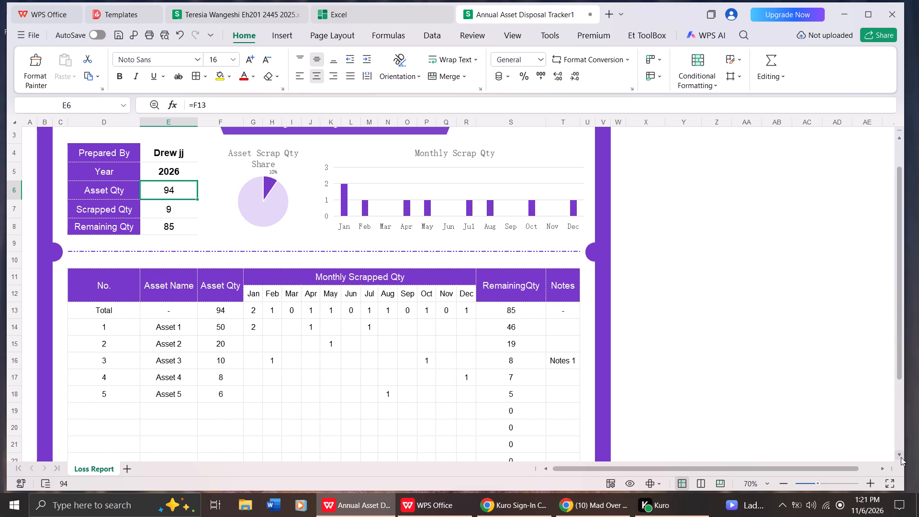
{"action": "double_click", "coordinate": [901, 457]}
{"action": "triple_click", "coordinate": [901, 457]}
{"action": "left_click", "coordinate": [901, 457]}
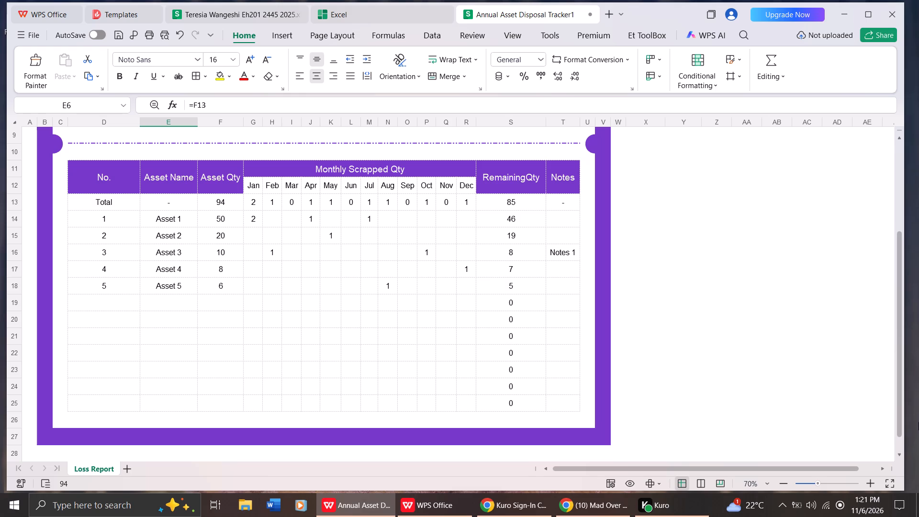
{"action": "triple_click", "coordinate": [900, 135]}
{"action": "triple_click", "coordinate": [900, 135]}
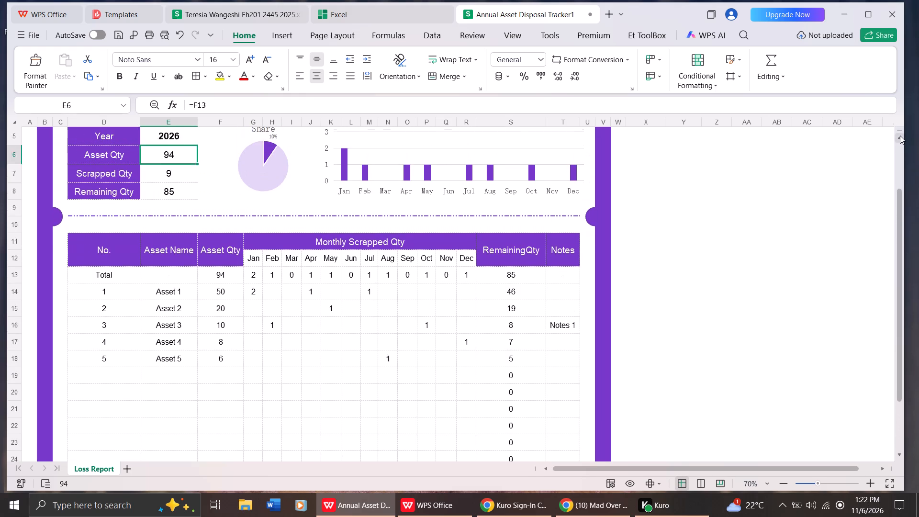
{"action": "triple_click", "coordinate": [900, 135]}
{"action": "triple_click", "coordinate": [900, 135]}
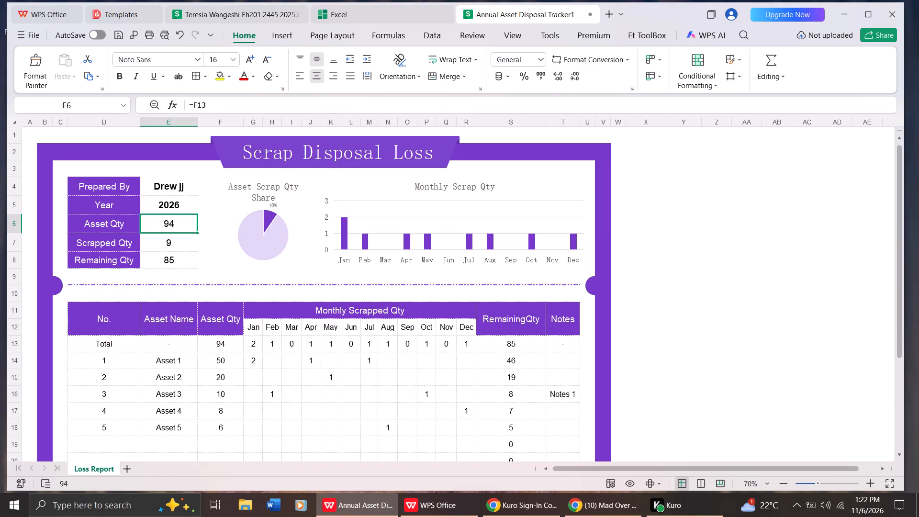
{"action": "left_click", "coordinate": [898, 454]}
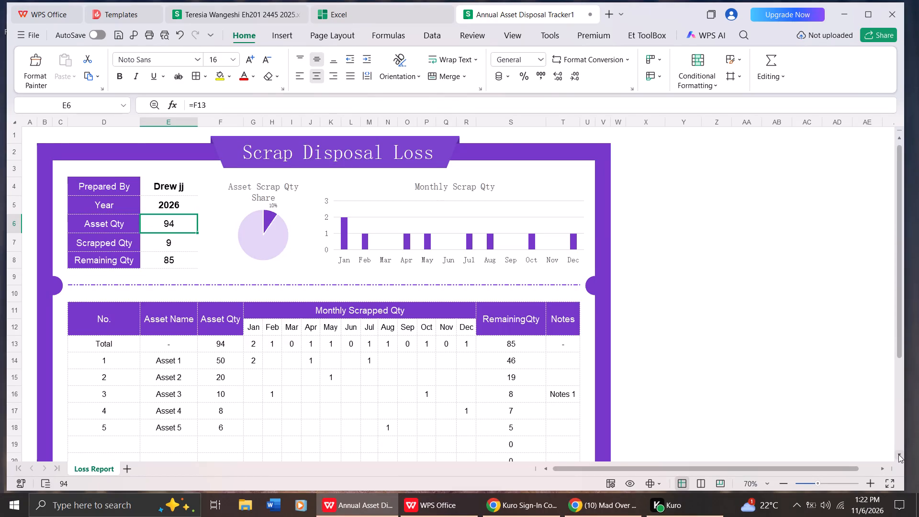
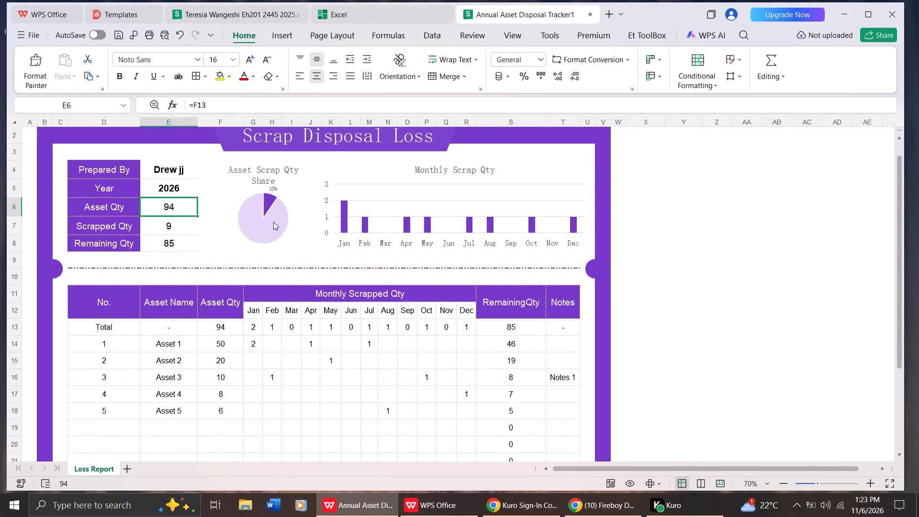
Set the Asset Qty in the report header to 150.
{"action": "left_click", "coordinate": [183, 204]}
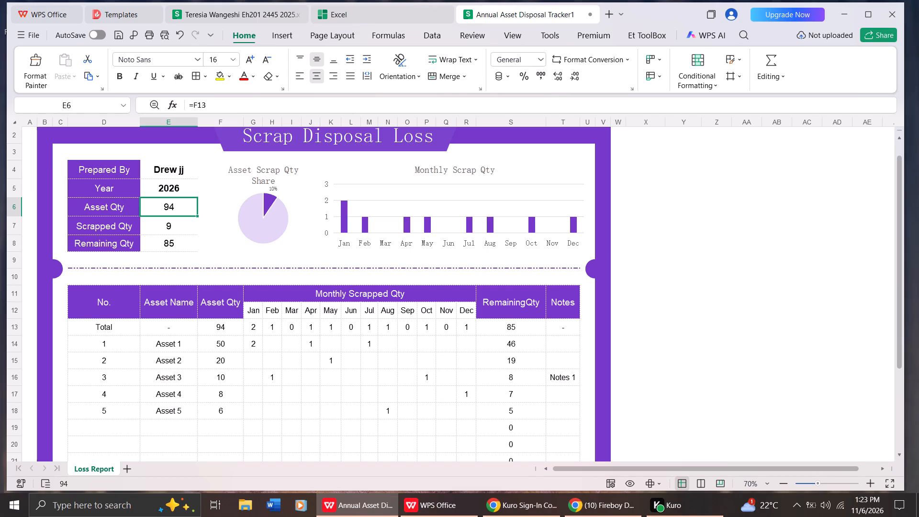
{"action": "key", "text": "BackSpace"}
{"action": "key", "text": "1"}
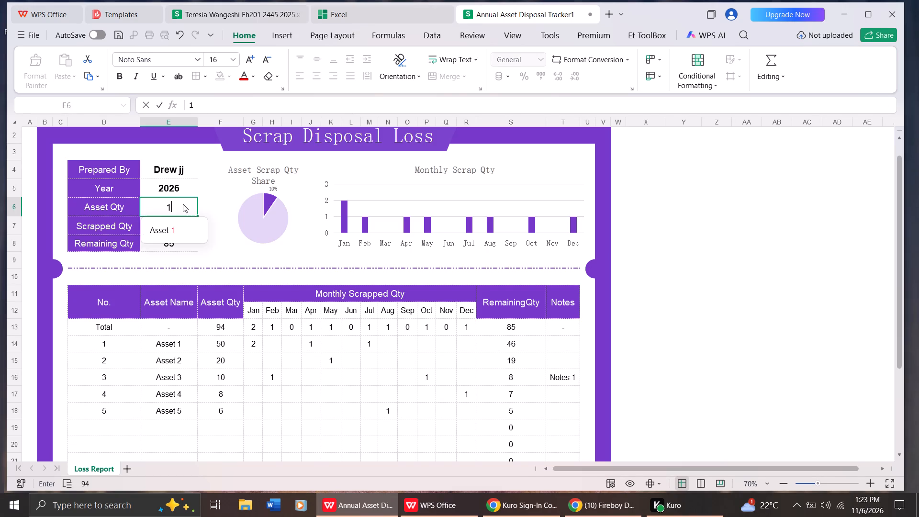
{"action": "key", "text": "5"}
{"action": "key", "text": "0"}
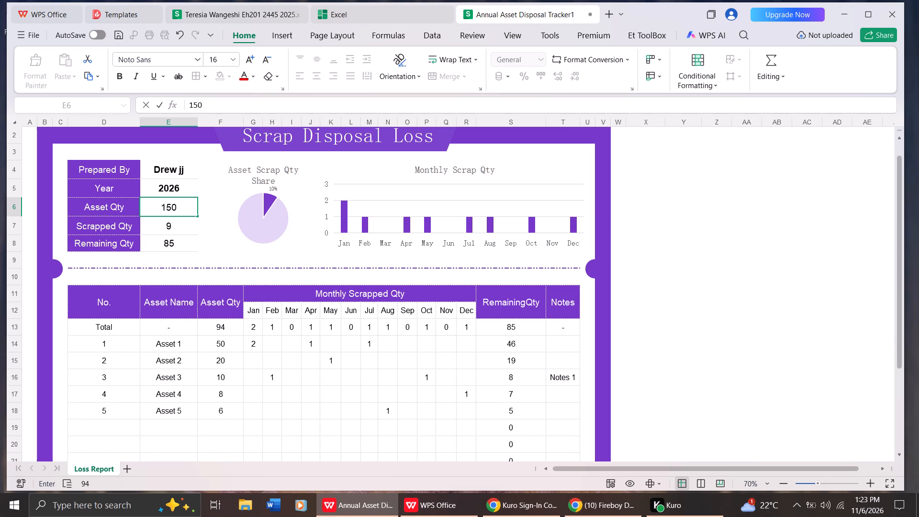
Try 25 as the Scrapped Qty in the report header and leave that cell empty.
{"action": "left_click", "coordinate": [160, 225]}
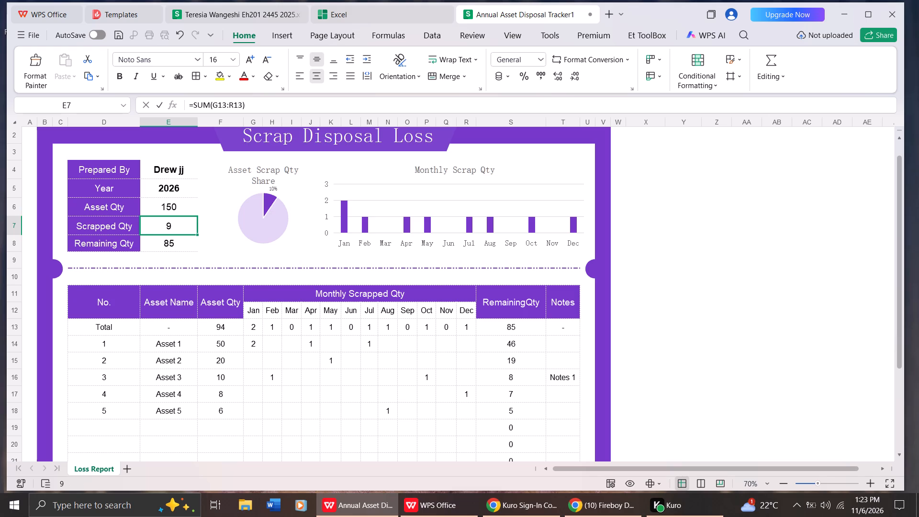
{"action": "key", "text": "BackSpace"}
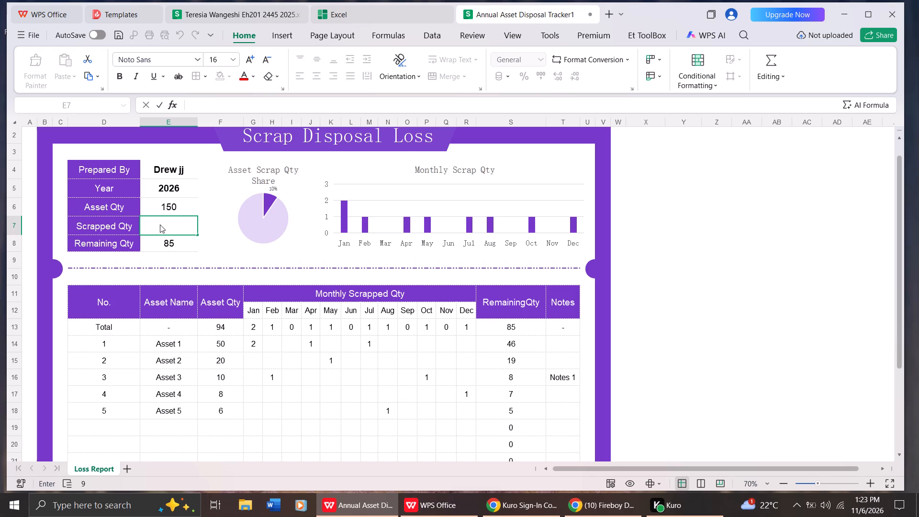
{"action": "key", "text": "2"}
{"action": "key", "text": "5"}
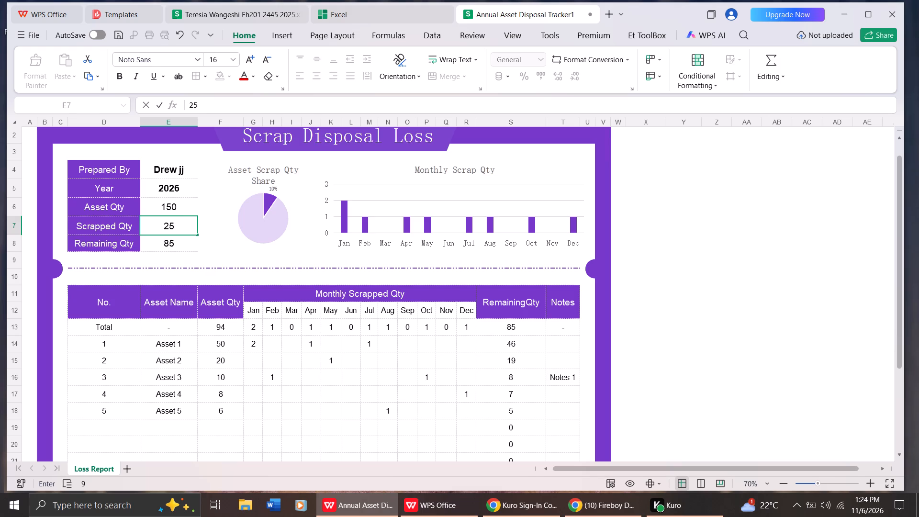
{"action": "key", "text": "BackSpace"}
{"action": "key", "text": "BackSpace"}
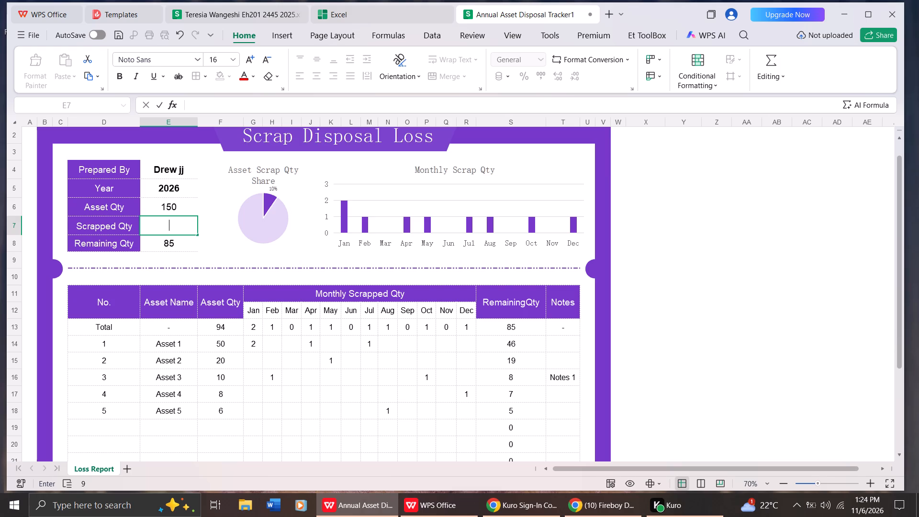
Clear the placeholder name Asset 1 from the first row of the asset table.
{"action": "left_click", "coordinate": [191, 343]}
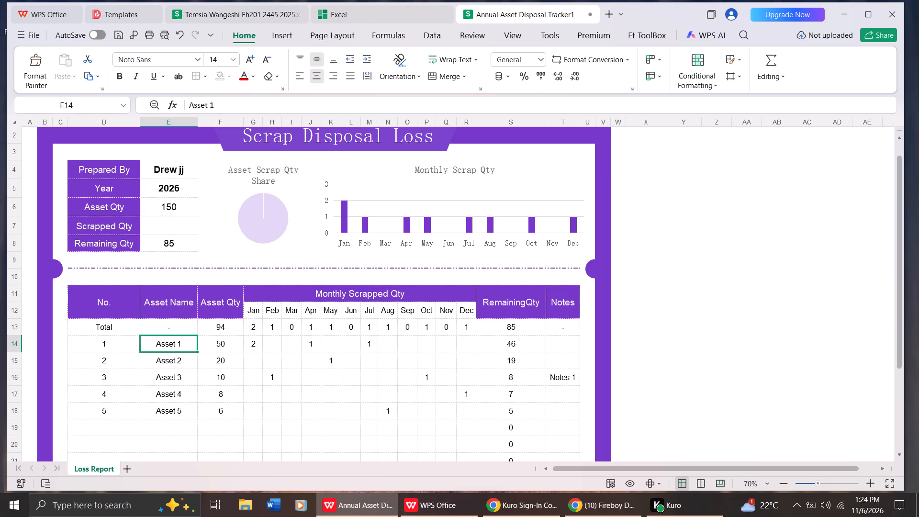
{"action": "key", "text": "BackSpace"}
{"action": "key", "text": "BackSpace"}
{"action": "key", "text": "BackSpace"}
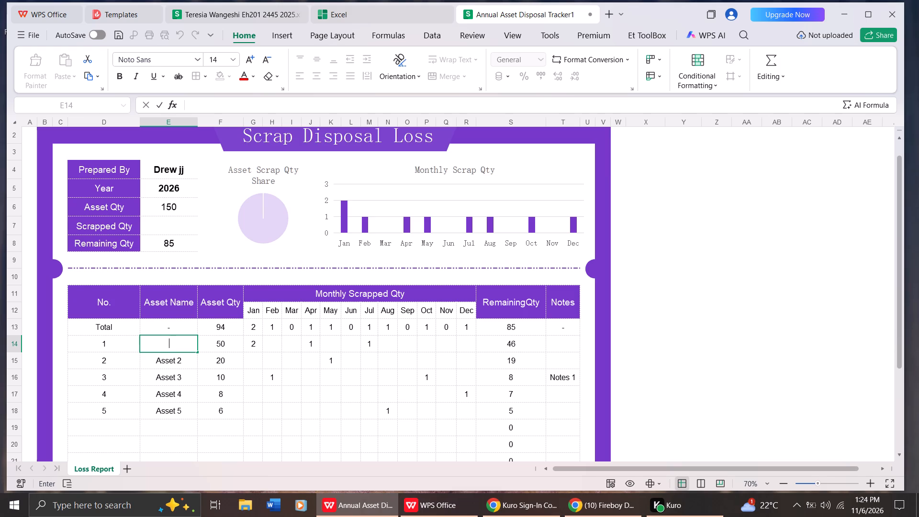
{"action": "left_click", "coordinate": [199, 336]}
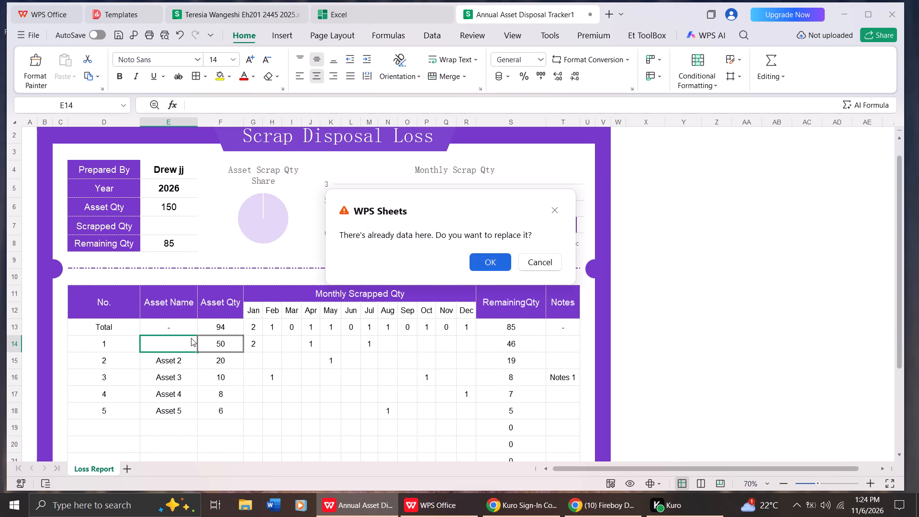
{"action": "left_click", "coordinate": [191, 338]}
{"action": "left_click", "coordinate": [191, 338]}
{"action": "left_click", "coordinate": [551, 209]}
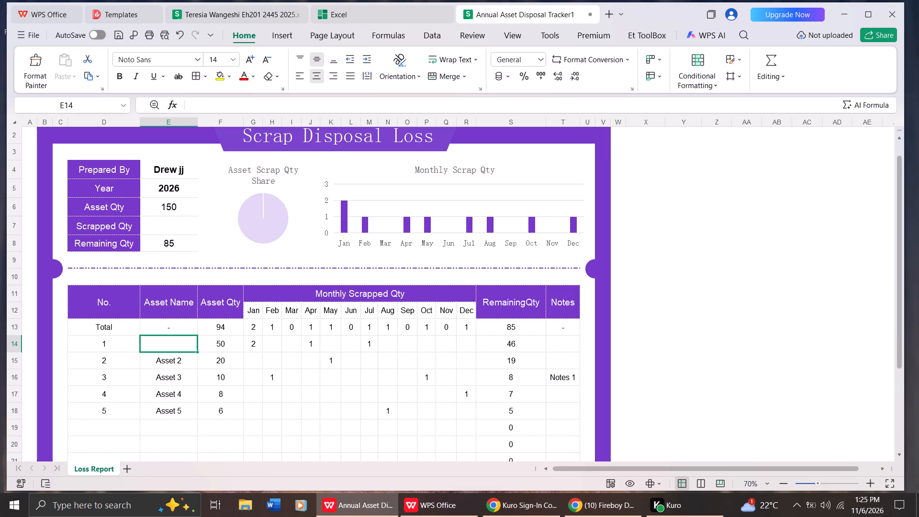
Enter Chair in bold as the Asset Name for asset No. 1.
{"action": "left_click", "coordinate": [117, 77]}
{"action": "left_click", "coordinate": [179, 343]}
{"action": "key", "text": "c"}
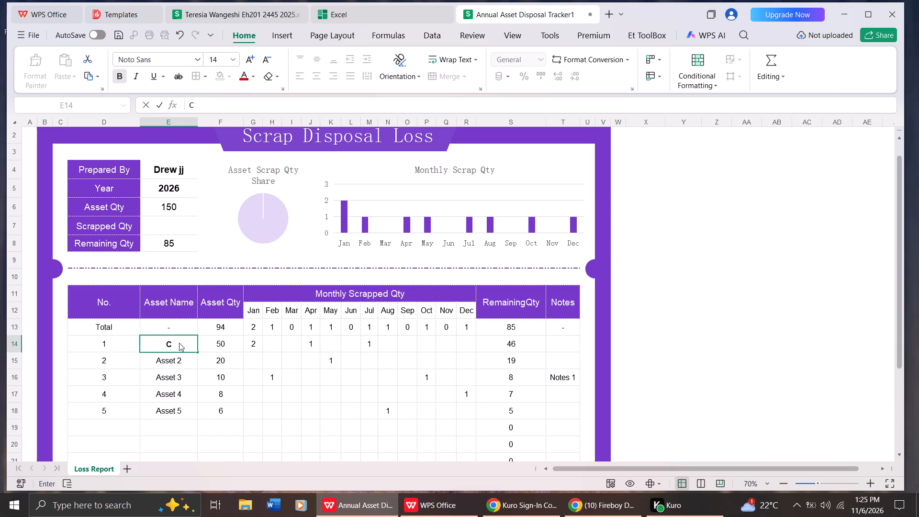
{"action": "type", "text": "ha"}
{"action": "key", "text": "i"}
{"action": "key", "text": "r"}
Clear the placeholder name Asset 2 from the second row of the asset table.
{"action": "left_click", "coordinate": [193, 364]}
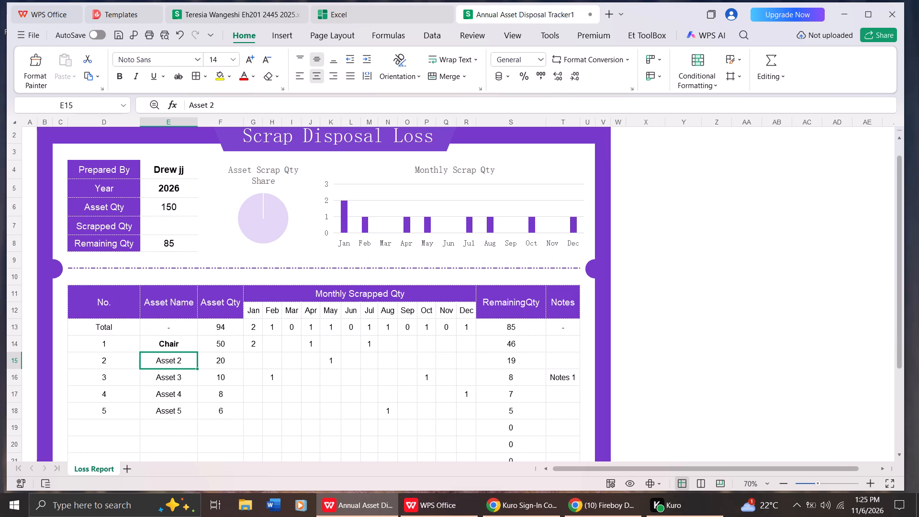
{"action": "key", "text": "BackSpace"}
{"action": "key", "text": "BackSpace"}
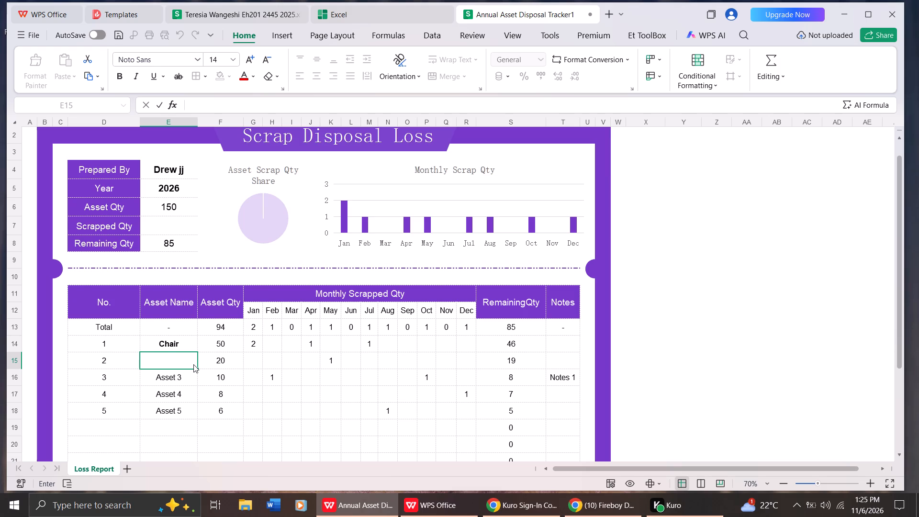
Change the font color of the asset name Chair to standard red.
{"action": "left_click", "coordinate": [187, 346]}
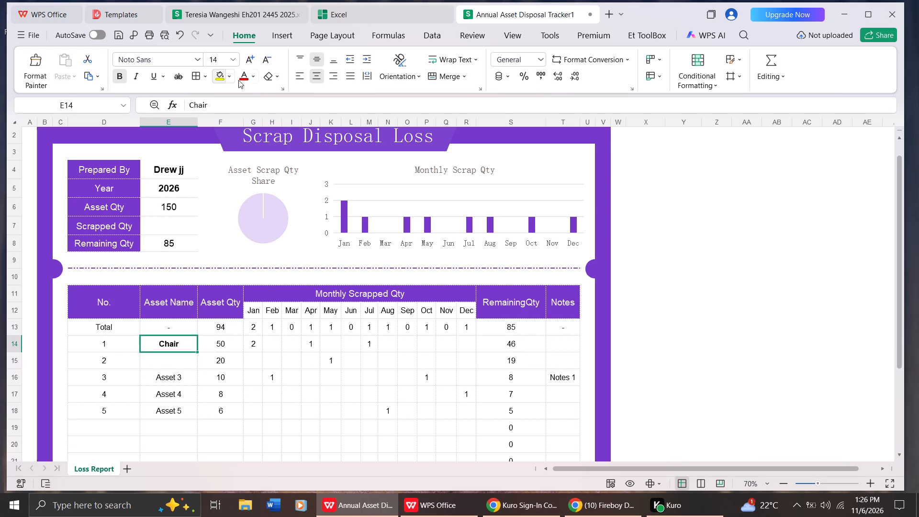
{"action": "left_click", "coordinate": [252, 78]}
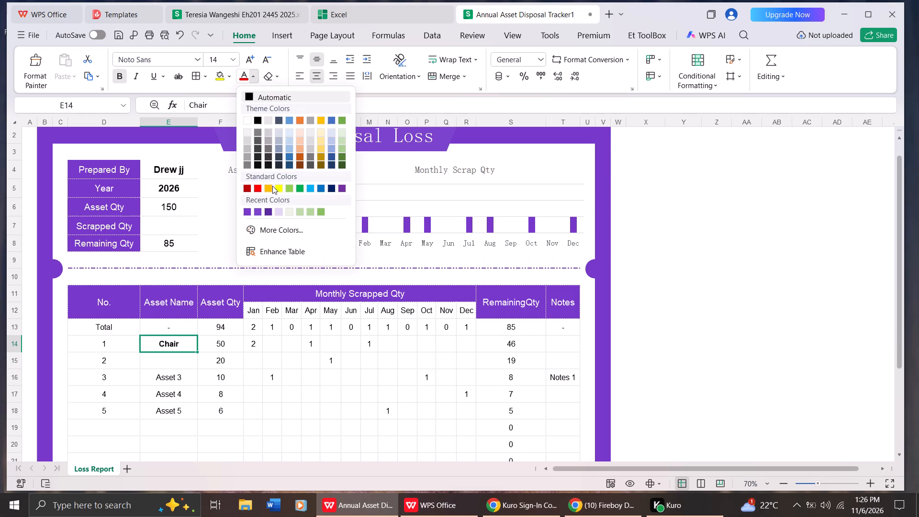
{"action": "left_click", "coordinate": [258, 186]}
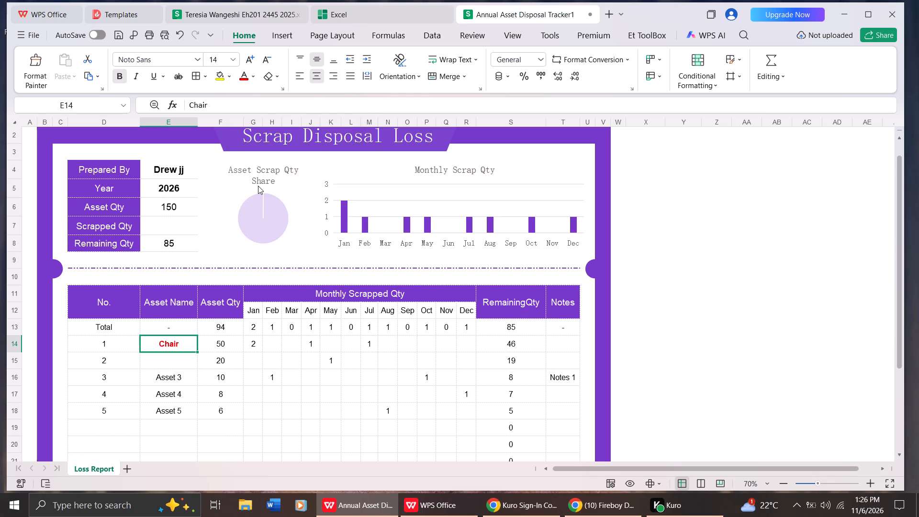
Select the empty Asset Name cell for asset No. 2.
{"action": "left_click", "coordinate": [174, 361]}
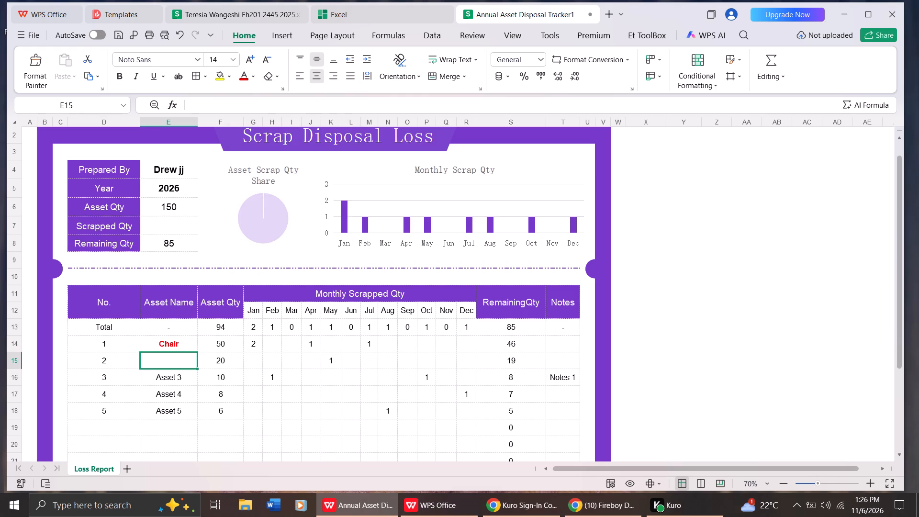
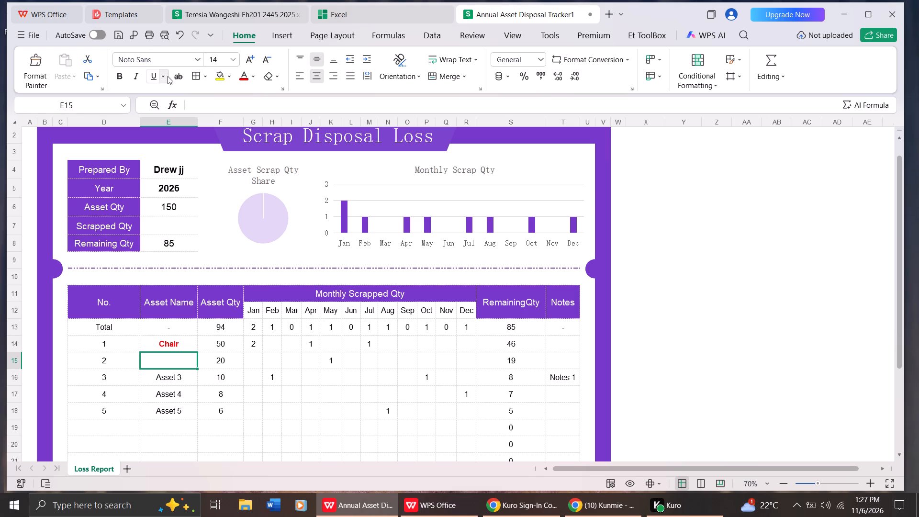
Enter Computers in bold standard red as the Asset Name for asset No. 2.
{"action": "left_click", "coordinate": [121, 77]}
{"action": "left_click", "coordinate": [255, 71]}
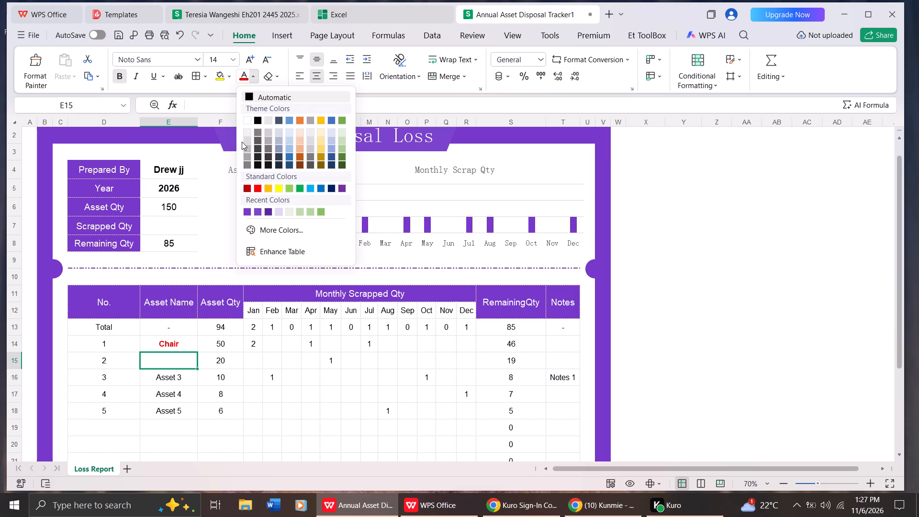
{"action": "left_click", "coordinate": [257, 188]}
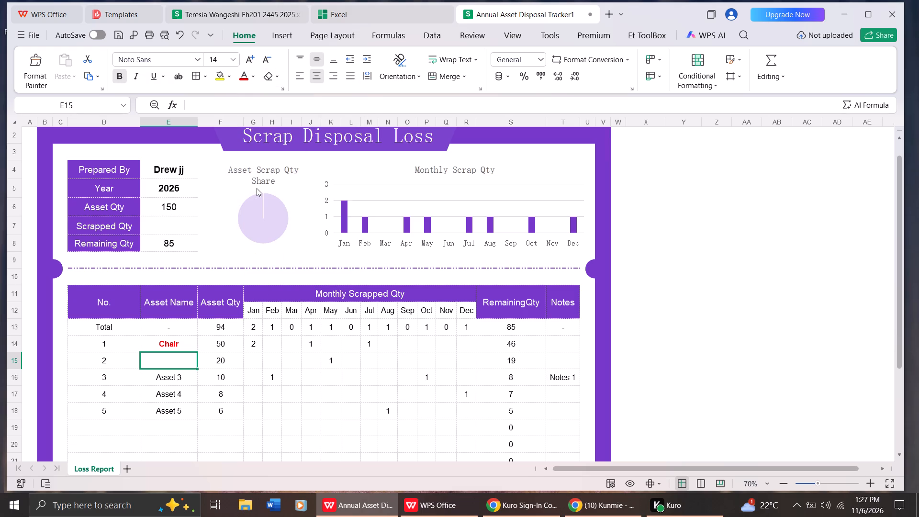
{"action": "left_click", "coordinate": [163, 358]}
{"action": "key", "text": "c"}
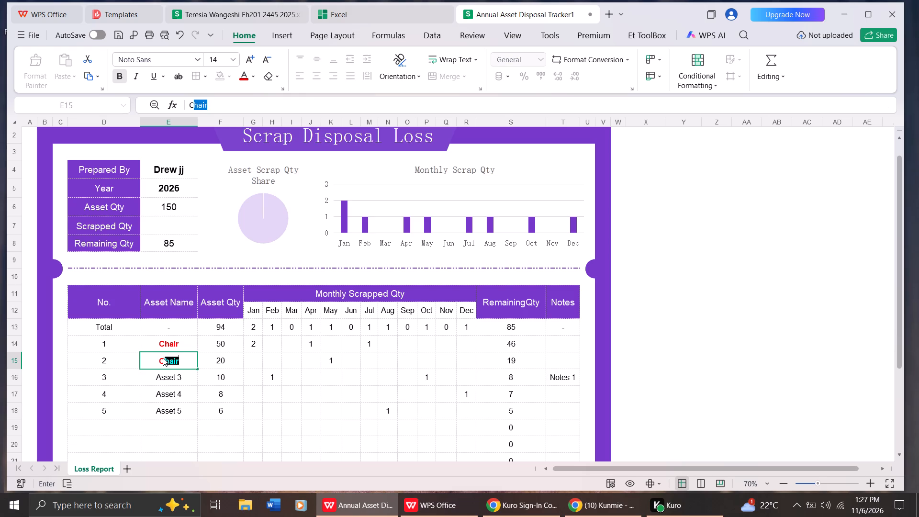
{"action": "key", "text": "o"}
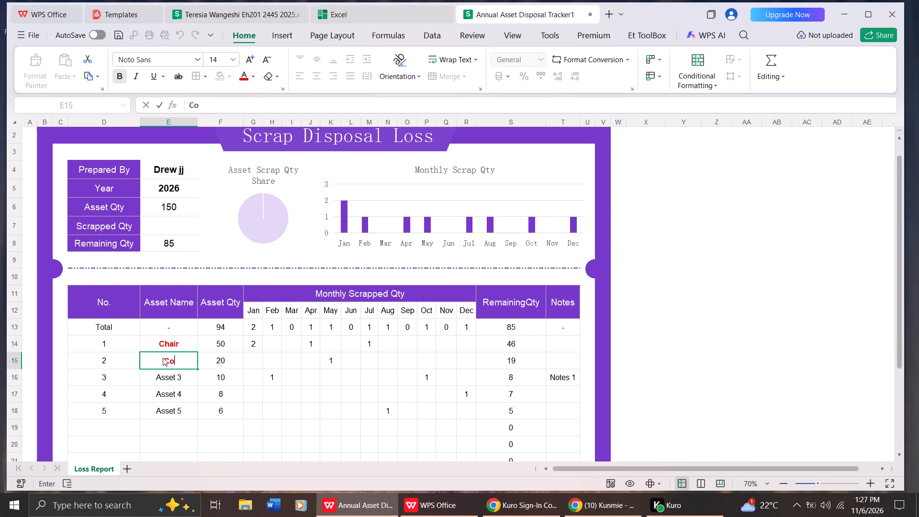
{"action": "type", "text": "mp"}
{"action": "type", "text": "uter"}
{"action": "key", "text": "s"}
Clear the placeholder name Asset 3 from the third row of the asset table.
{"action": "left_click", "coordinate": [176, 382]}
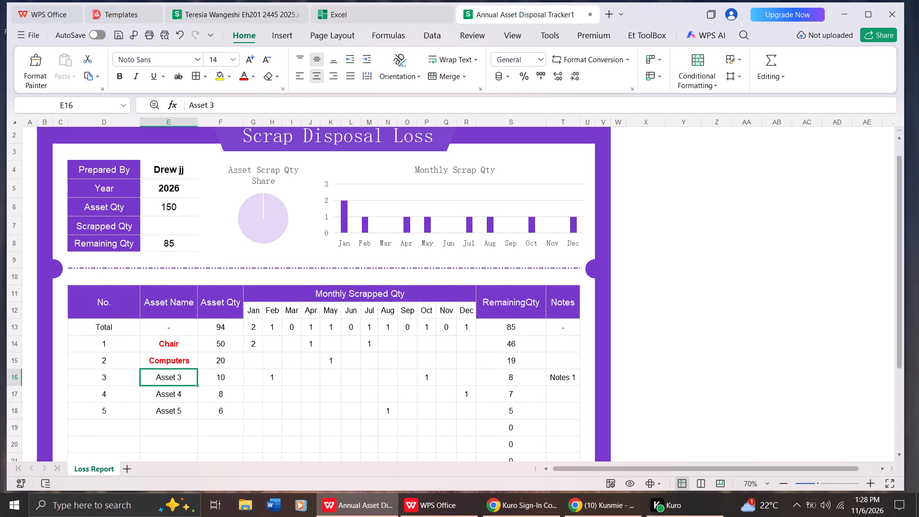
{"action": "left_click", "coordinate": [186, 381]}
{"action": "key", "text": "BackSpace"}
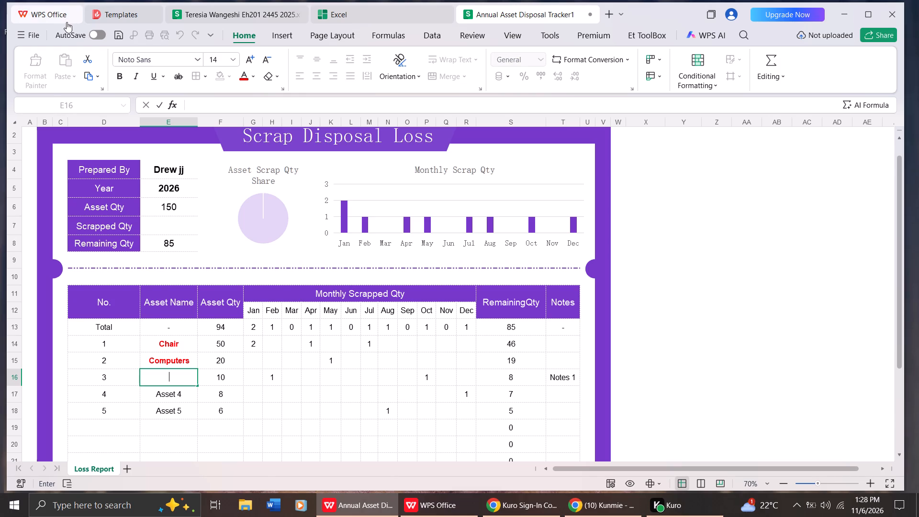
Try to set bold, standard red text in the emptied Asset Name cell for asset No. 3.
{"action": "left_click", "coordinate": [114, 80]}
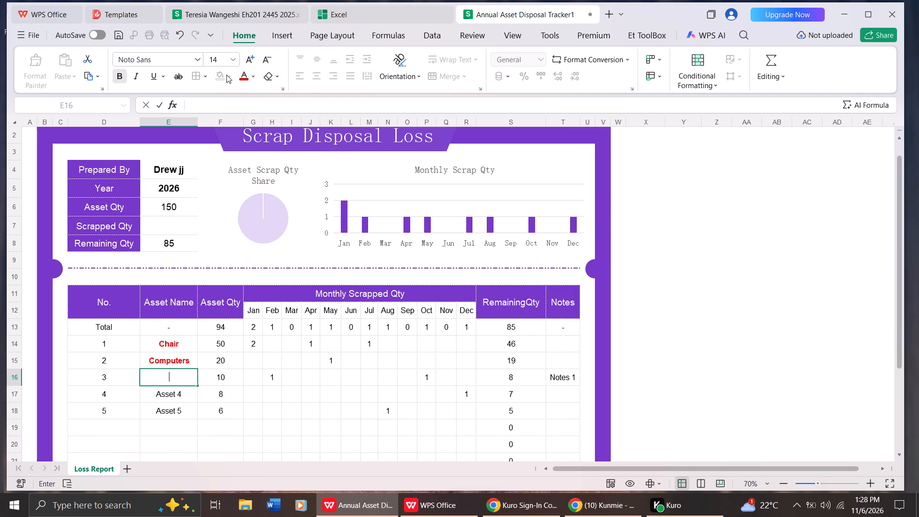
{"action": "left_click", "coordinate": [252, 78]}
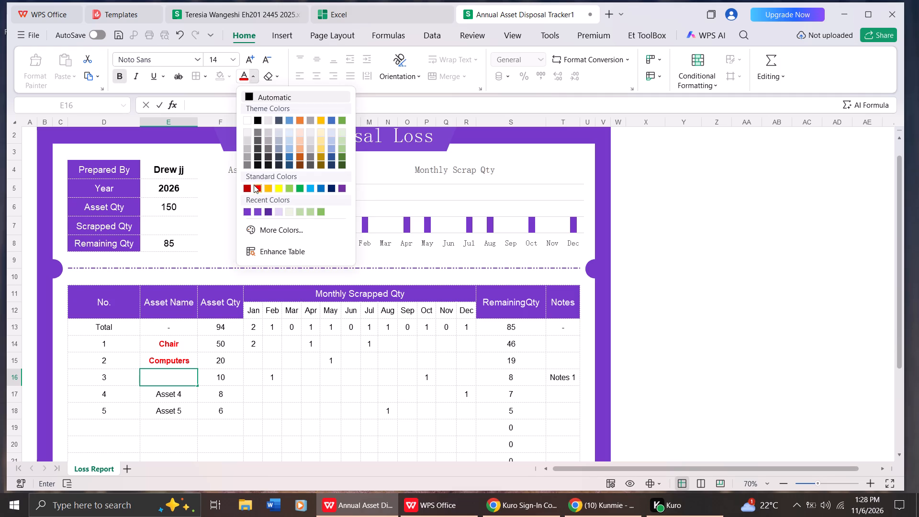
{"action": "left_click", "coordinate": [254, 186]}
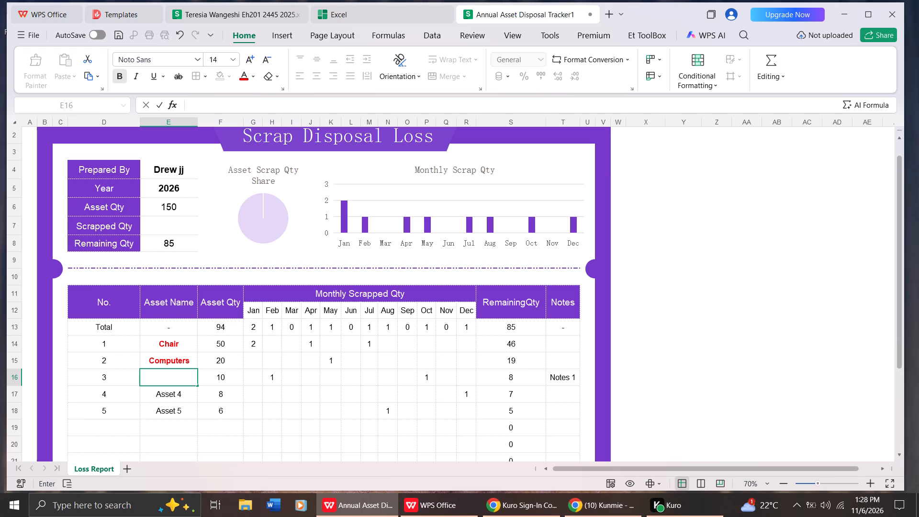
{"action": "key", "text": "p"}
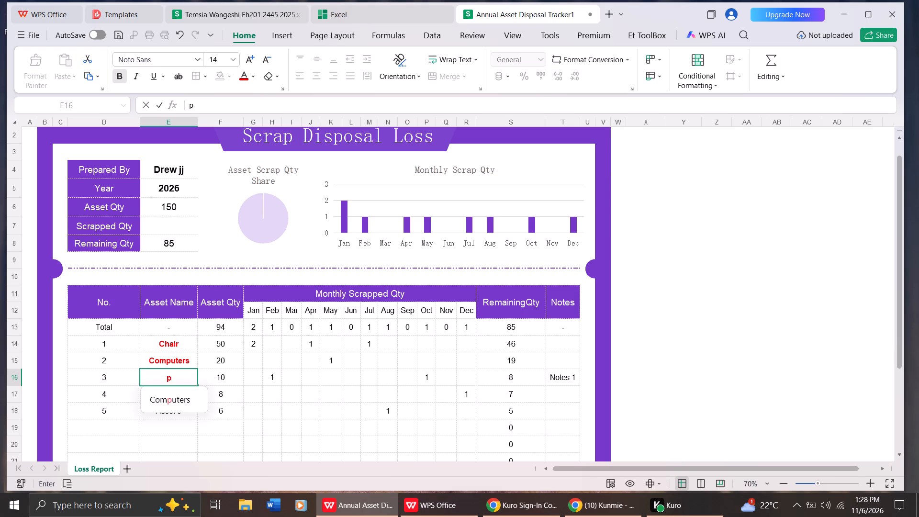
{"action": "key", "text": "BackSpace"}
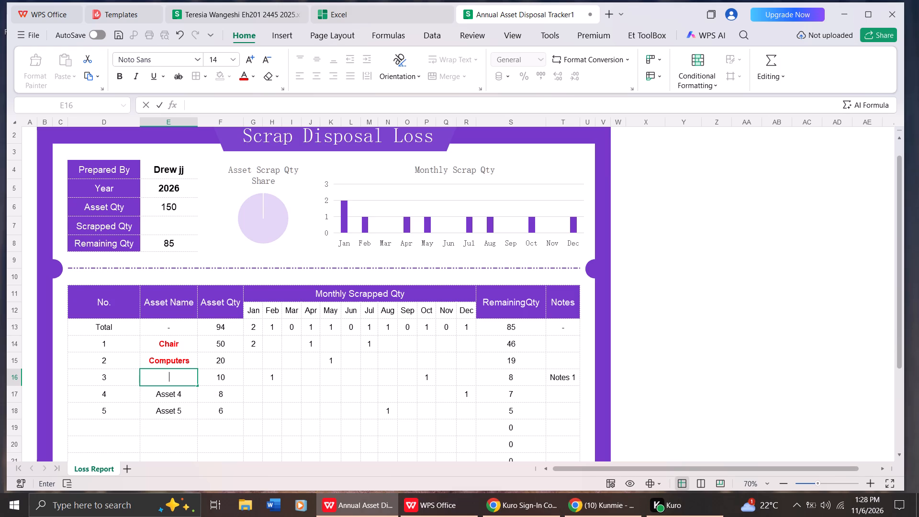
Enter Printer as the Asset Name for asset No. 3.
{"action": "key", "text": "p"}
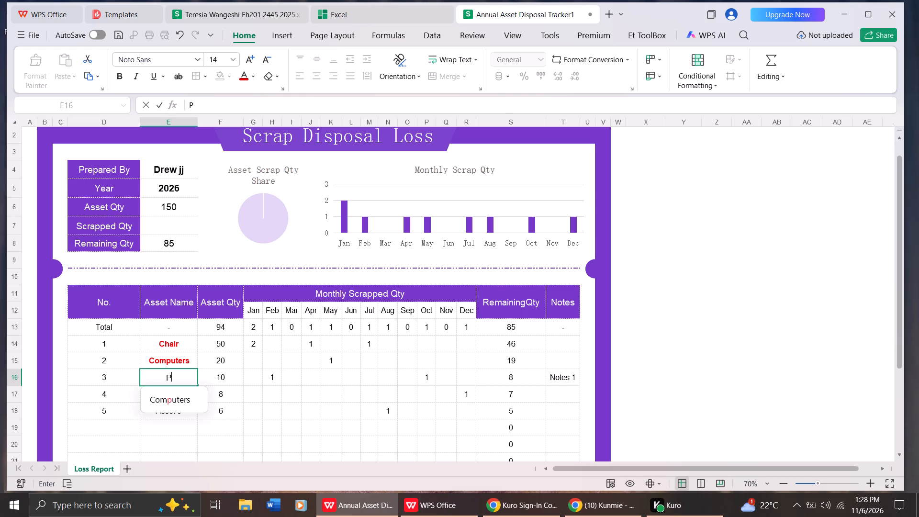
{"action": "key", "text": "r"}
{"action": "type", "text": "inter"}
{"action": "left_click", "coordinate": [185, 391]}
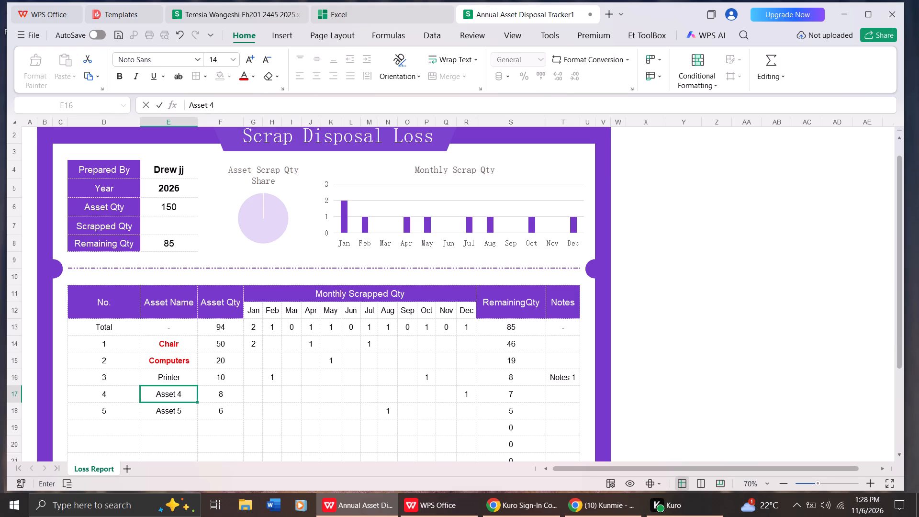
Make the asset name Printer bold with a standard red font color.
{"action": "left_click", "coordinate": [185, 381]}
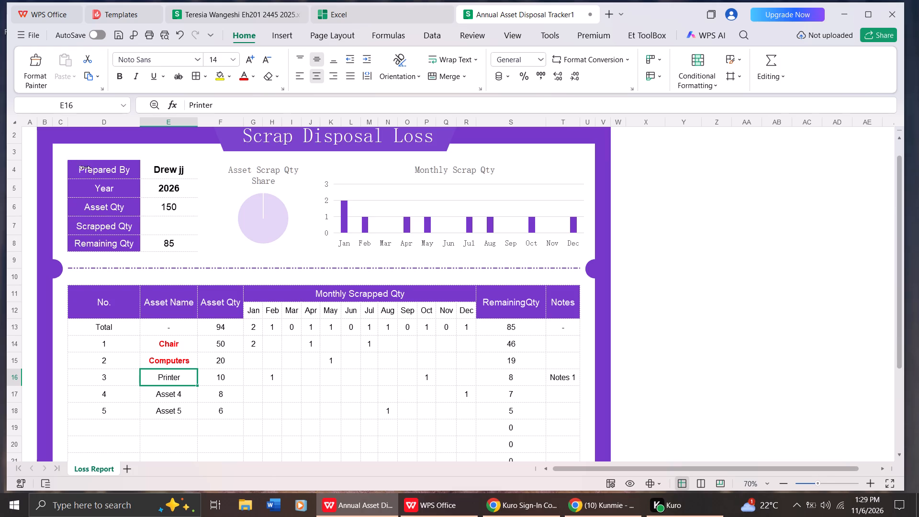
{"action": "left_click", "coordinate": [119, 75]}
{"action": "left_click", "coordinate": [254, 76]}
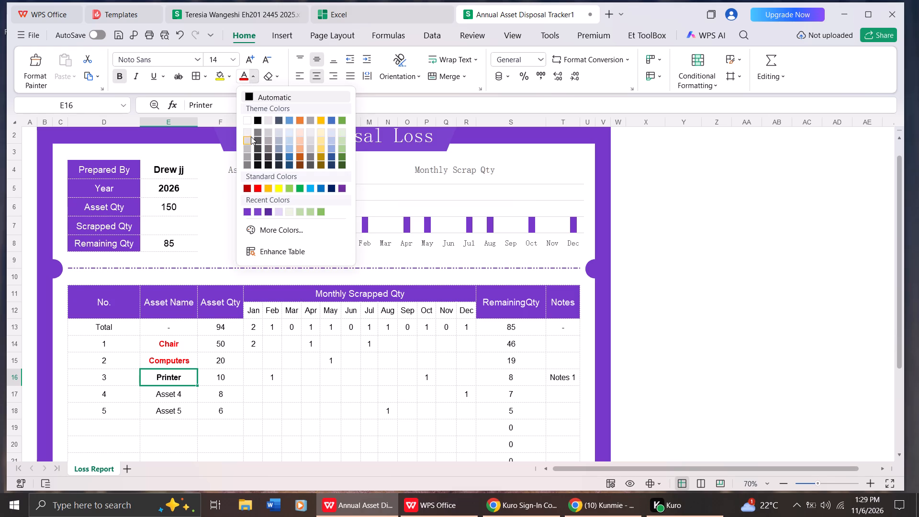
{"action": "left_click", "coordinate": [257, 185]}
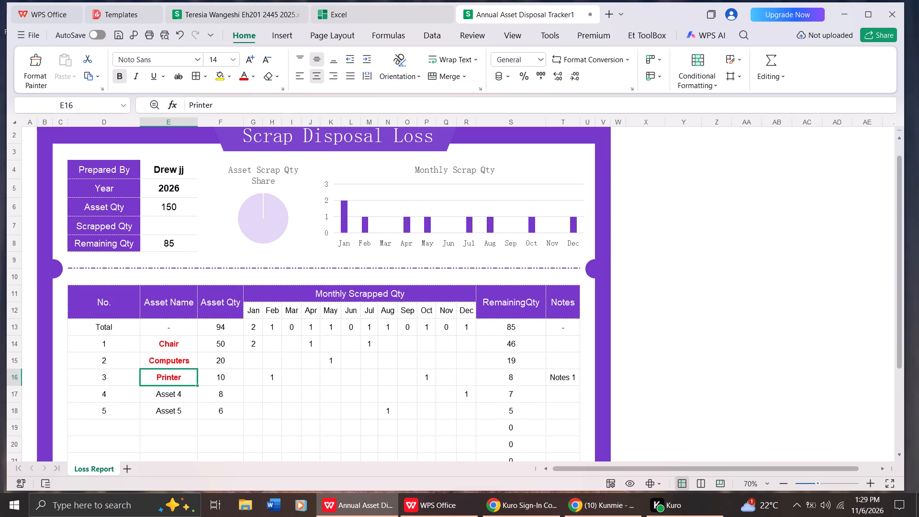
Replace the placeholder name Asset 4 with Desk in the fourth row of the asset table.
{"action": "left_click", "coordinate": [189, 394]}
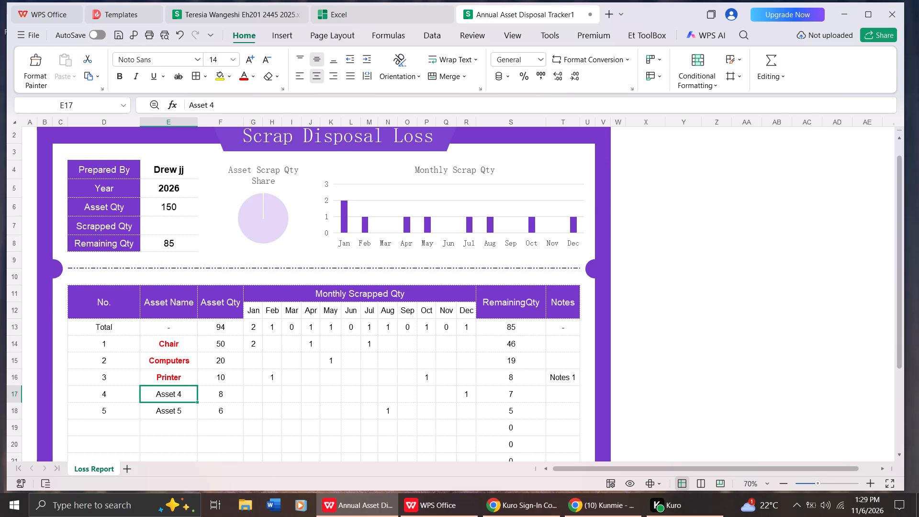
{"action": "key", "text": "BackSpace"}
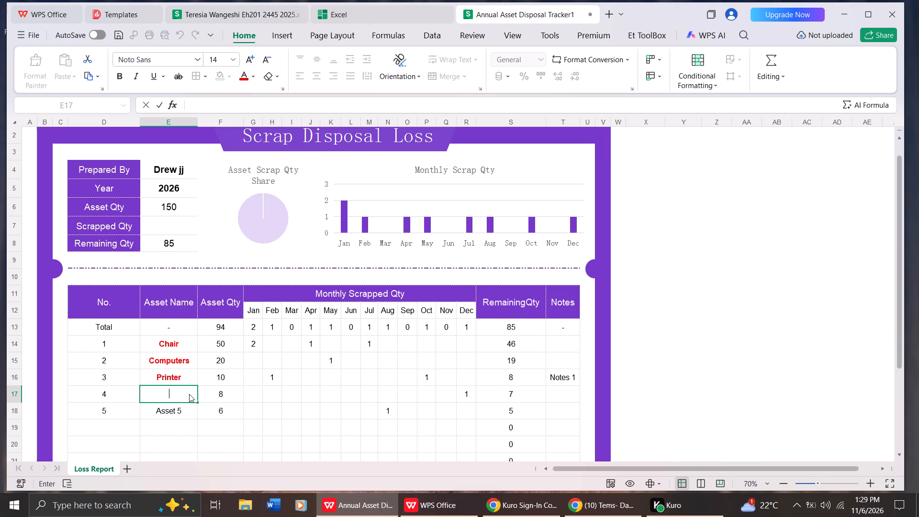
{"action": "key", "text": "d"}
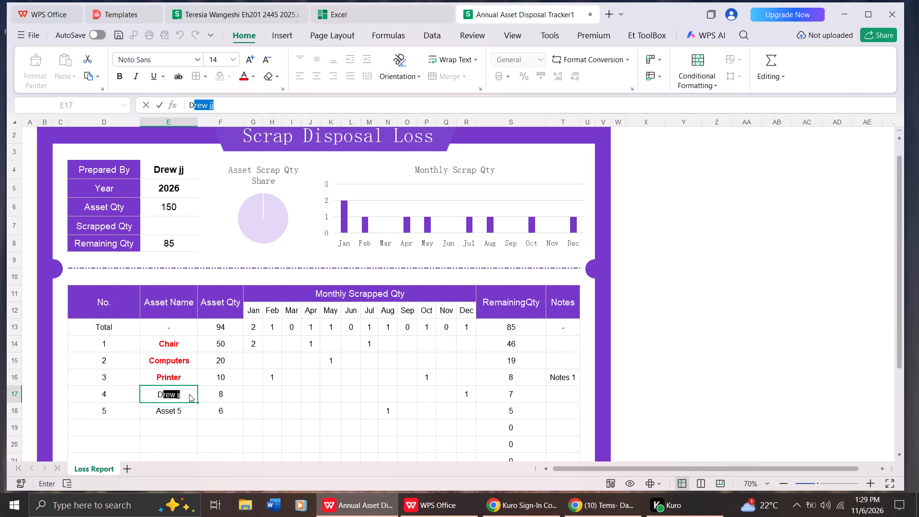
{"action": "key", "text": "e"}
{"action": "key", "text": "s"}
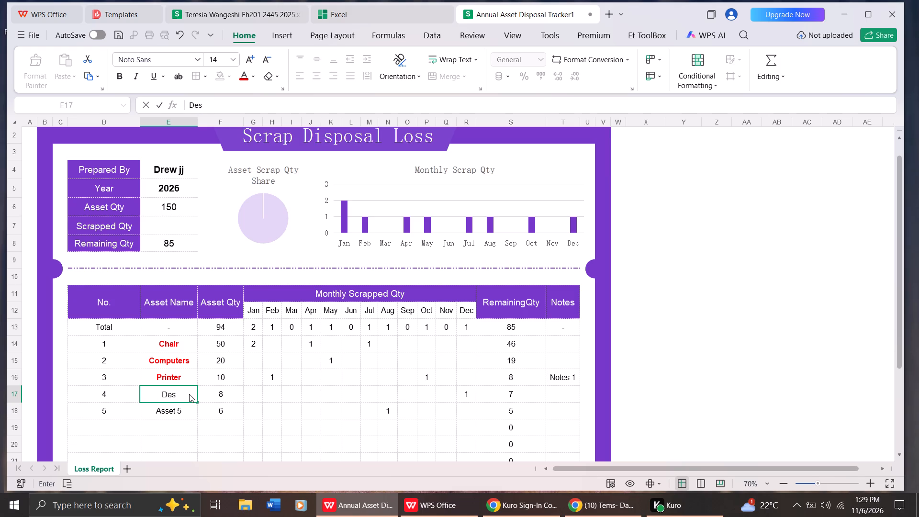
{"action": "key", "text": "k"}
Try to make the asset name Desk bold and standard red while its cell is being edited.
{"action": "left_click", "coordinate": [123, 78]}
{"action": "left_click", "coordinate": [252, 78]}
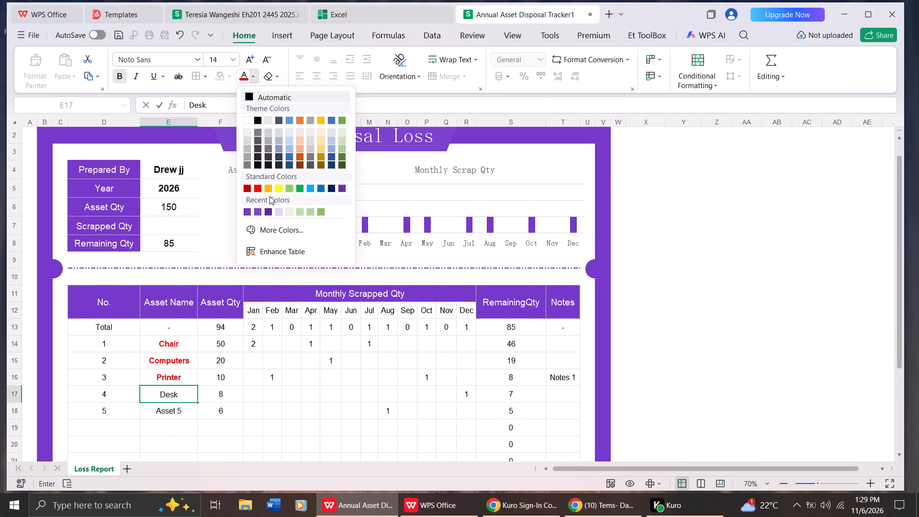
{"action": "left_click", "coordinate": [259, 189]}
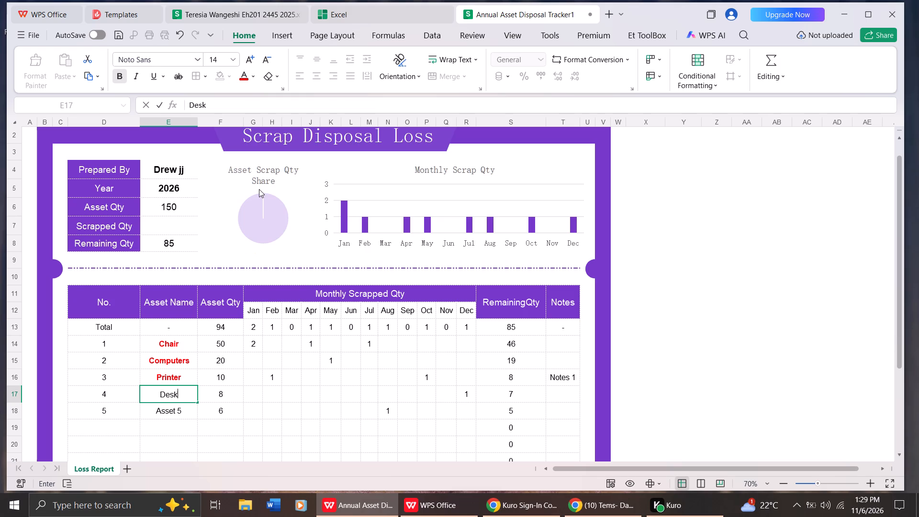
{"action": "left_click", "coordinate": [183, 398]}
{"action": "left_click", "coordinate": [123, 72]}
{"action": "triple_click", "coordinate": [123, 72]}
Make the placeholder name Asset 5 in the fifth row of the asset table bold.
{"action": "left_click", "coordinate": [182, 412]}
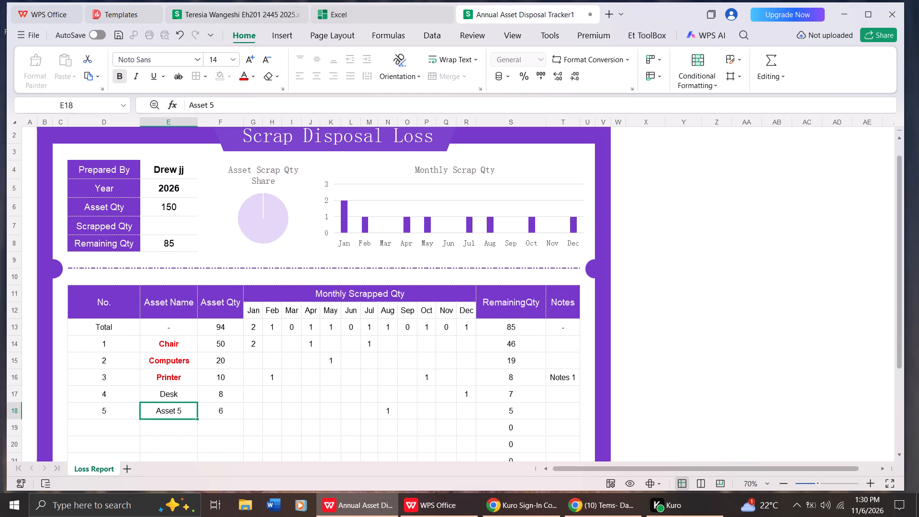
{"action": "left_click", "coordinate": [123, 71]}
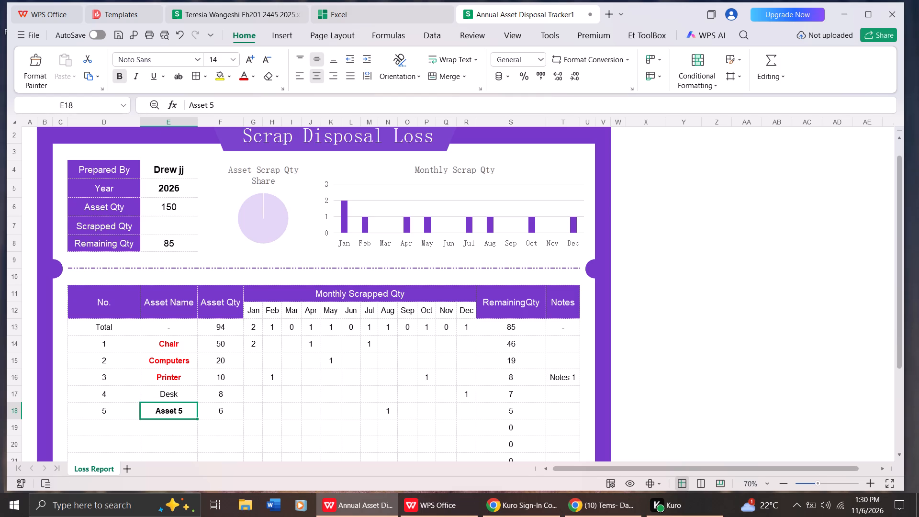
Make the asset name Desk in the fourth row bold with a standard red font color.
{"action": "left_click", "coordinate": [184, 391]}
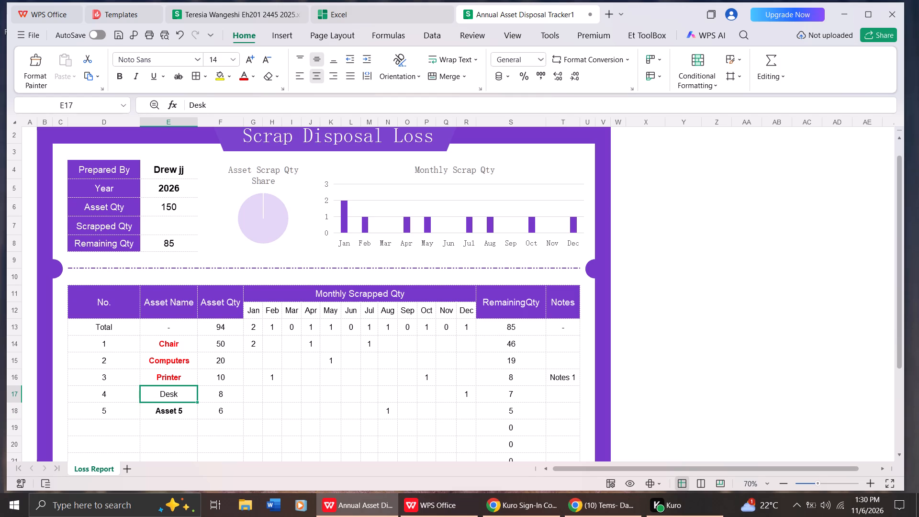
{"action": "left_click", "coordinate": [118, 80]}
{"action": "left_click", "coordinate": [249, 79]}
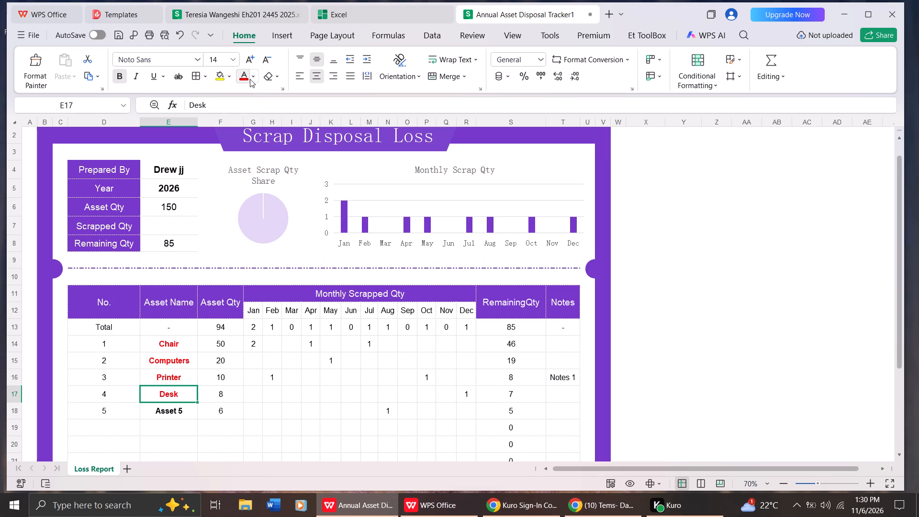
{"action": "left_click", "coordinate": [253, 79]}
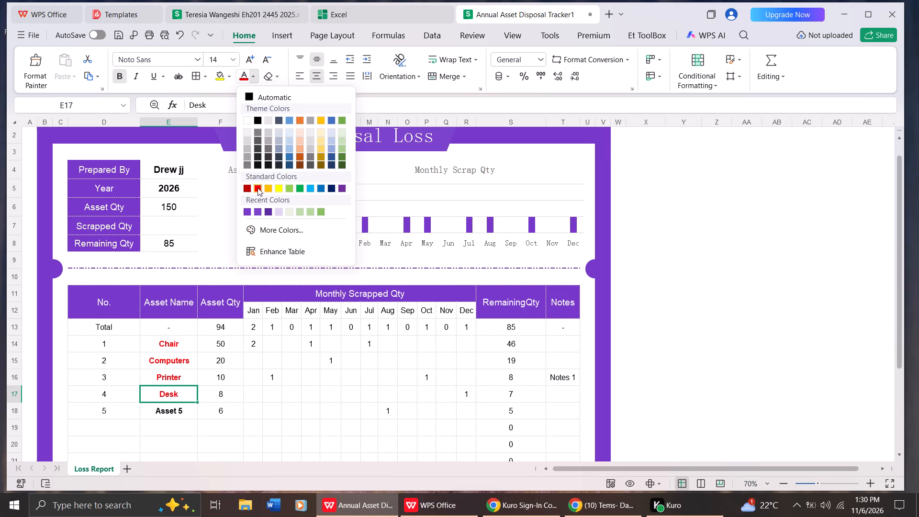
{"action": "left_click", "coordinate": [258, 188]}
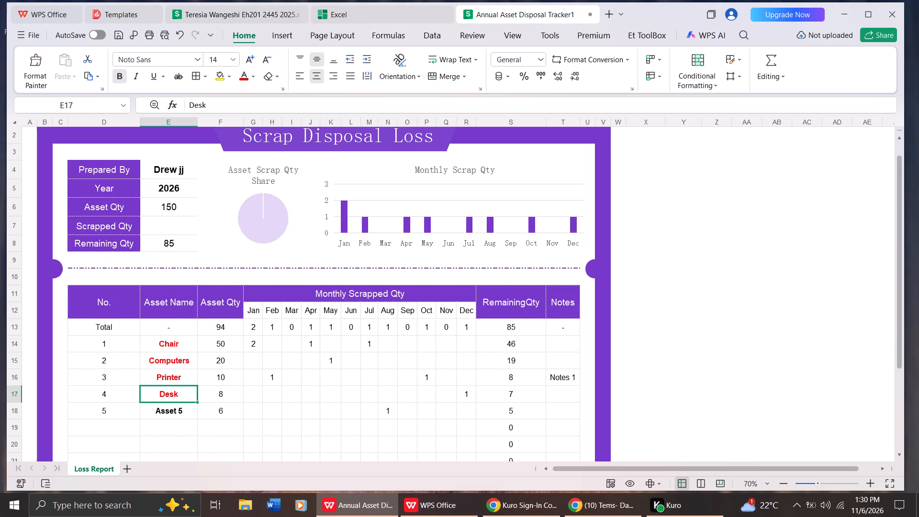
Replace the placeholder name Asset 5 with Projectors in the fifth row of the asset table.
{"action": "left_click", "coordinate": [184, 411]}
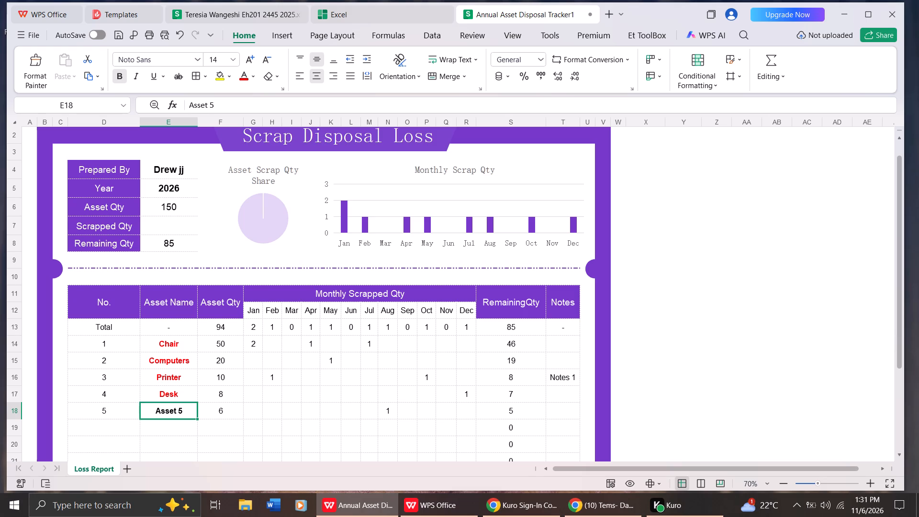
{"action": "left_click", "coordinate": [184, 411]}
{"action": "key", "text": "BackSpace"}
{"action": "key", "text": "BackSpace"}
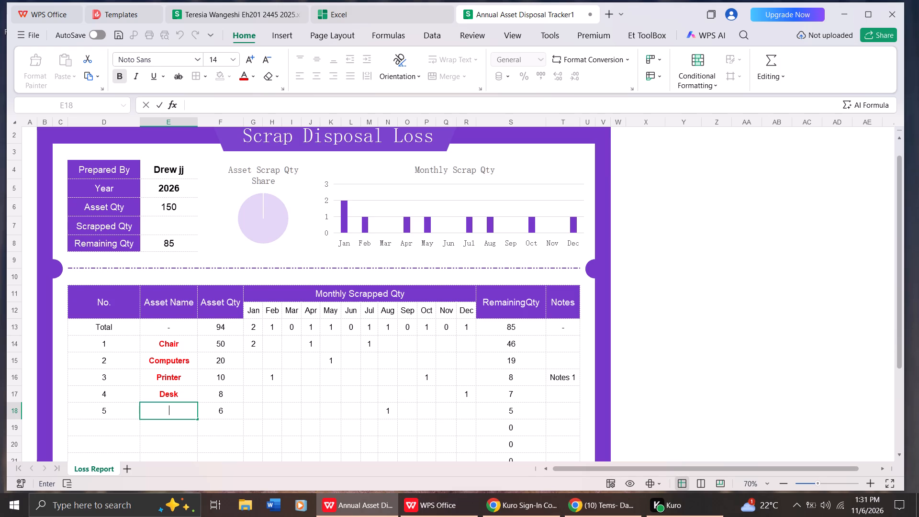
{"action": "key", "text": "p"}
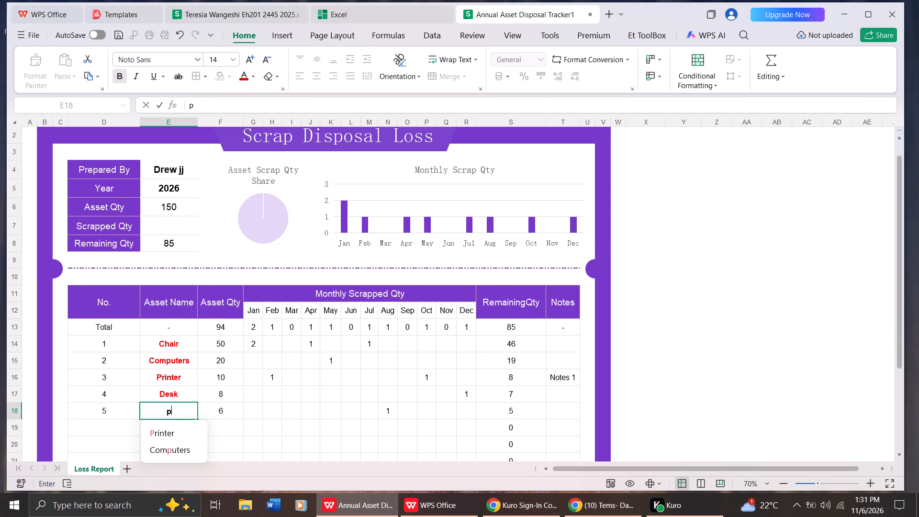
{"action": "key", "text": "BackSpace"}
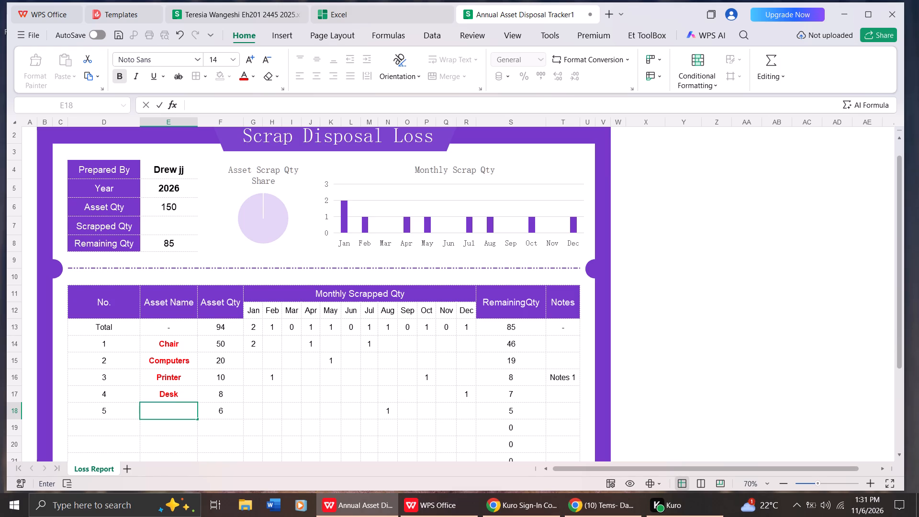
{"action": "key", "text": "p"}
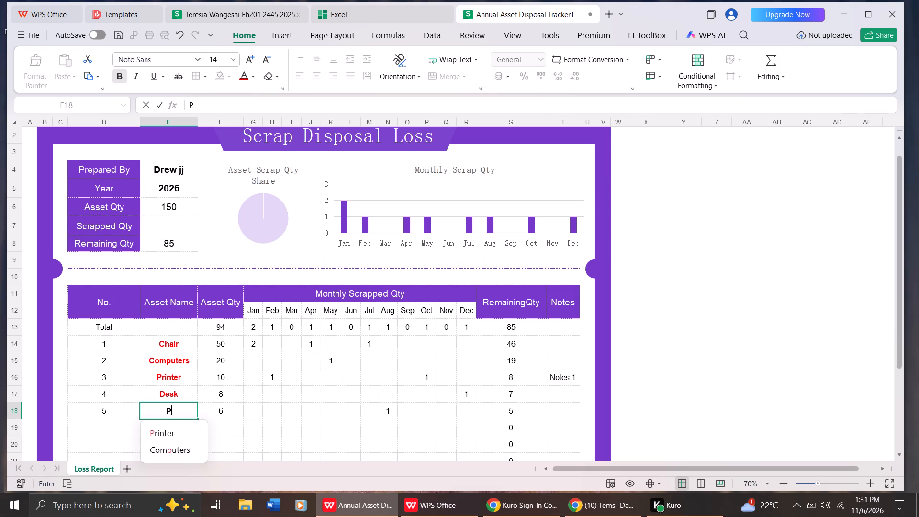
{"action": "key", "text": "r"}
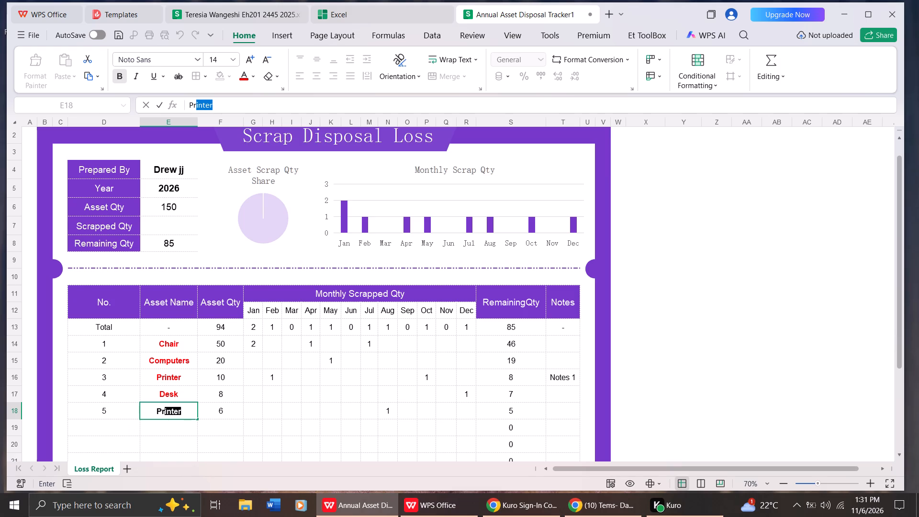
{"action": "key", "text": "o"}
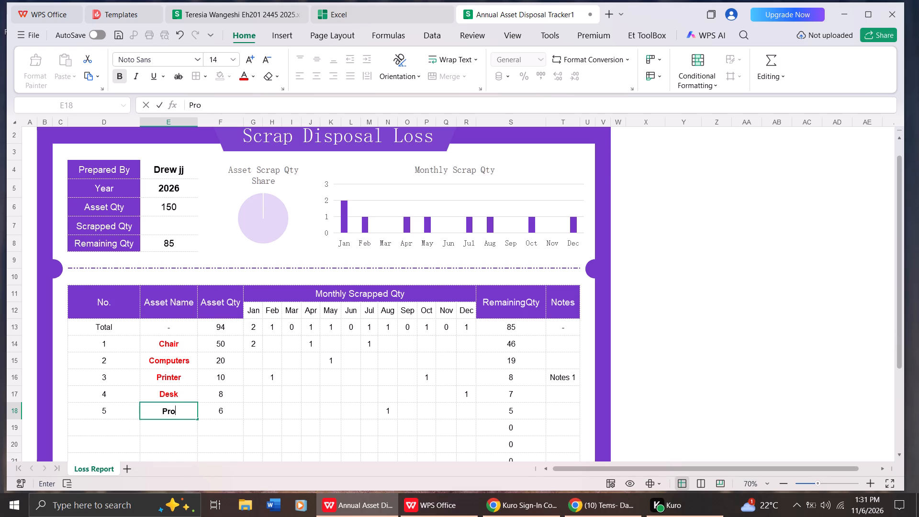
{"action": "type", "text": "je"}
{"action": "key", "text": "c"}
{"action": "key", "text": "t"}
{"action": "type", "text": "ors"}
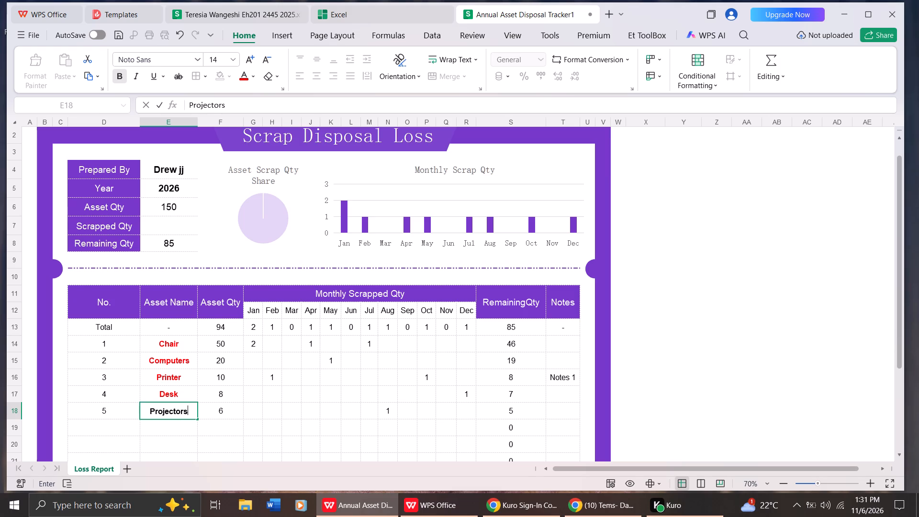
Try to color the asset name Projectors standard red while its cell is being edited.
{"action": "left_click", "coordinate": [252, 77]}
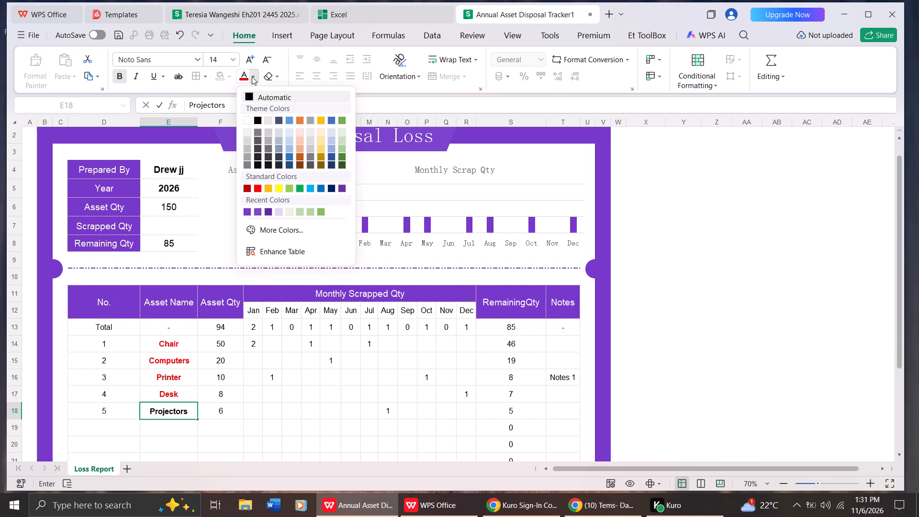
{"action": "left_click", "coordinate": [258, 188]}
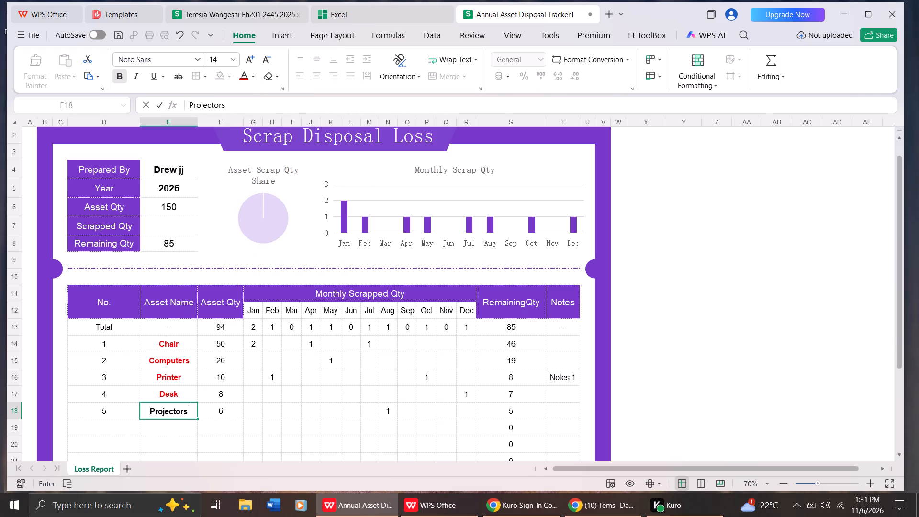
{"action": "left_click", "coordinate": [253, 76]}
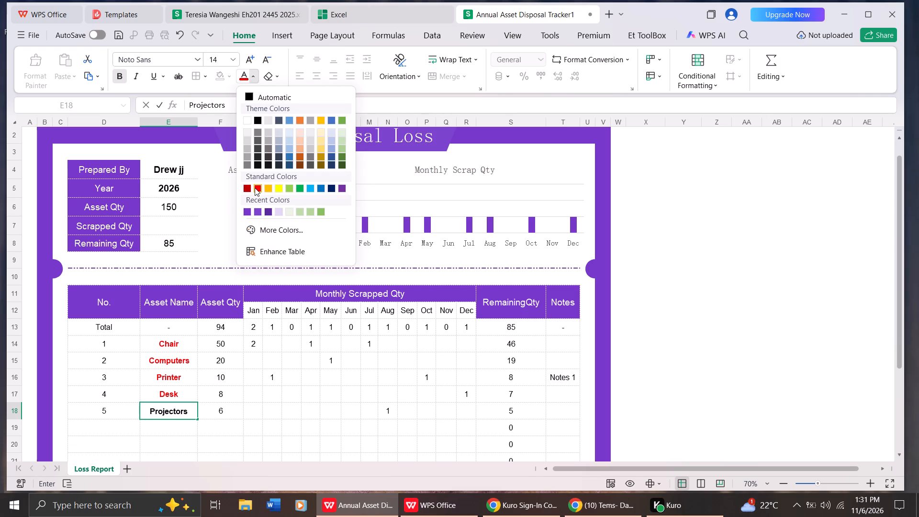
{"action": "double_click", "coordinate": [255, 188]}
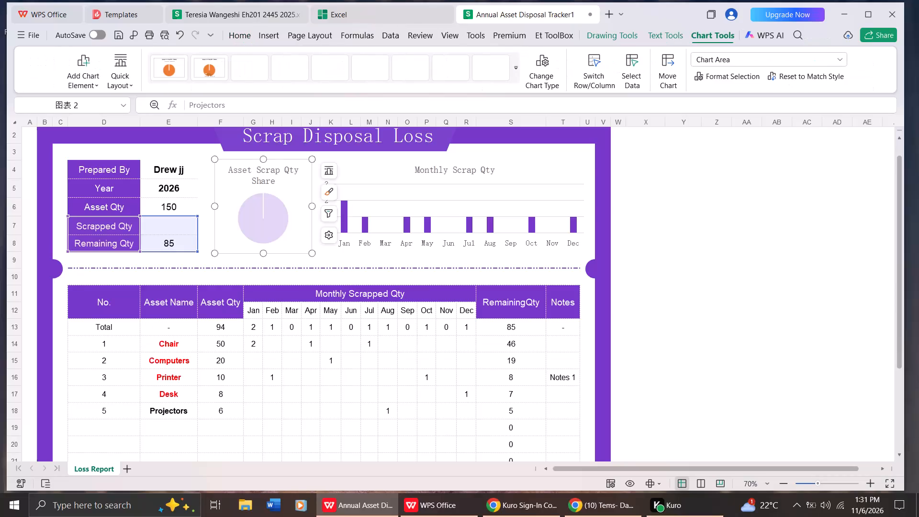
Apply the standard red font color to the asset name Projectors in the fifth row.
{"action": "left_click", "coordinate": [189, 415]}
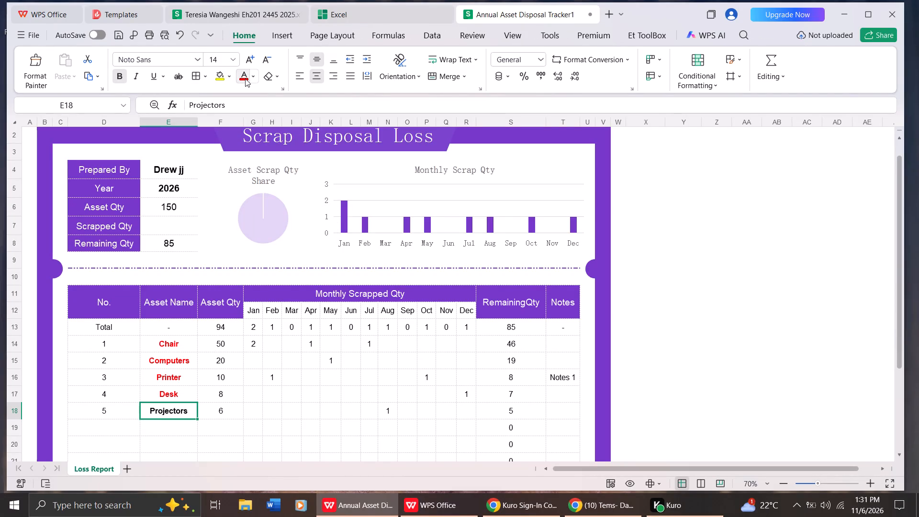
{"action": "left_click", "coordinate": [253, 79]}
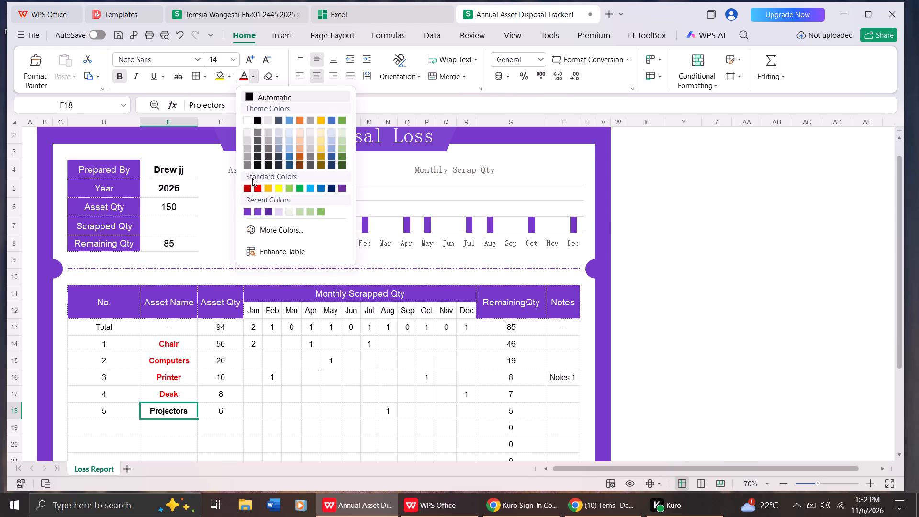
{"action": "left_click", "coordinate": [258, 183]}
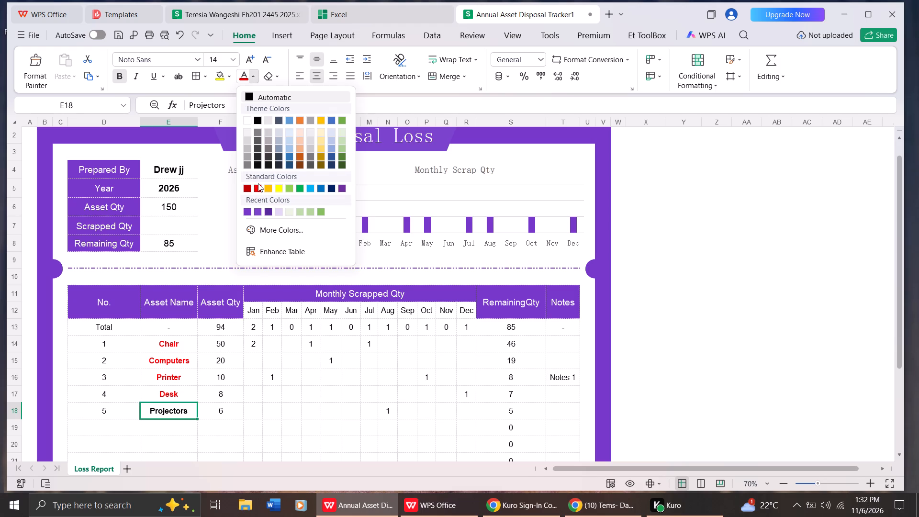
{"action": "left_click", "coordinate": [258, 186]}
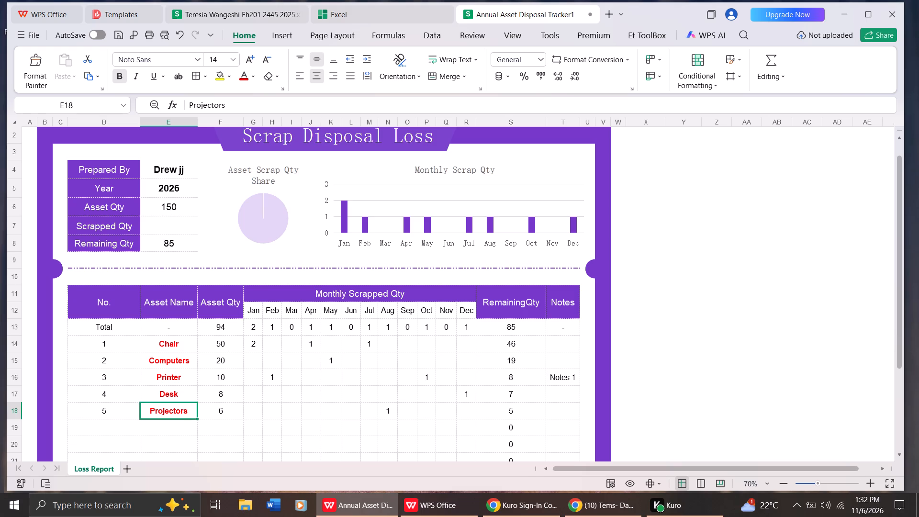
Add the number 6 in bold to the No. column, in the empty row below Projectors.
{"action": "left_click", "coordinate": [110, 428]}
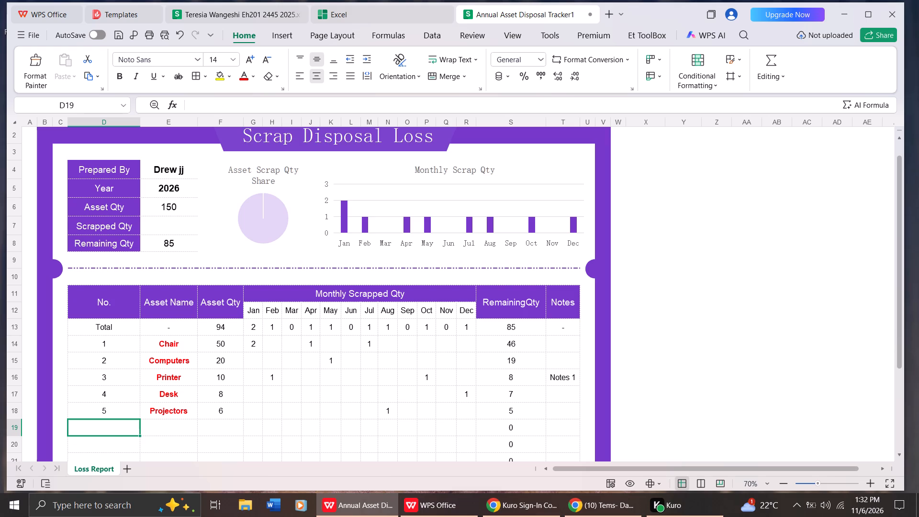
{"action": "key", "text": "6"}
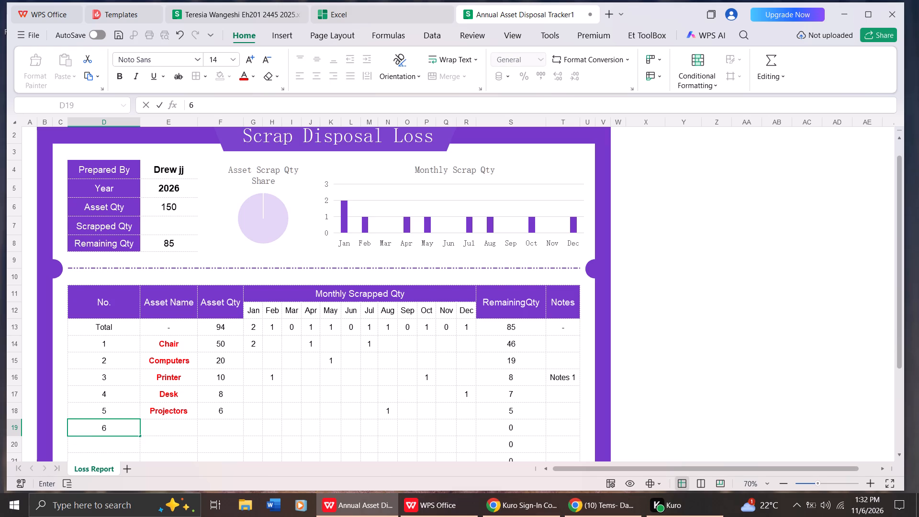
{"action": "left_click", "coordinate": [118, 82]}
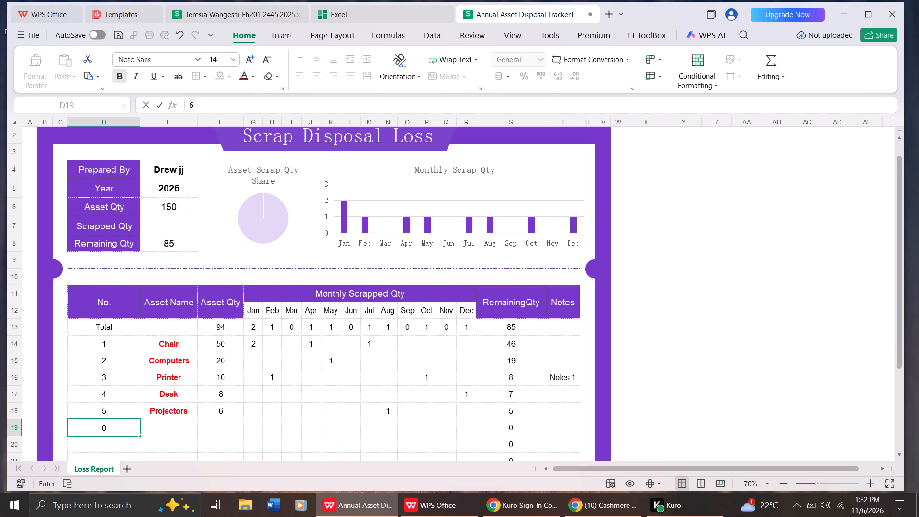
{"action": "left_click", "coordinate": [172, 434]}
{"action": "left_click", "coordinate": [119, 430]}
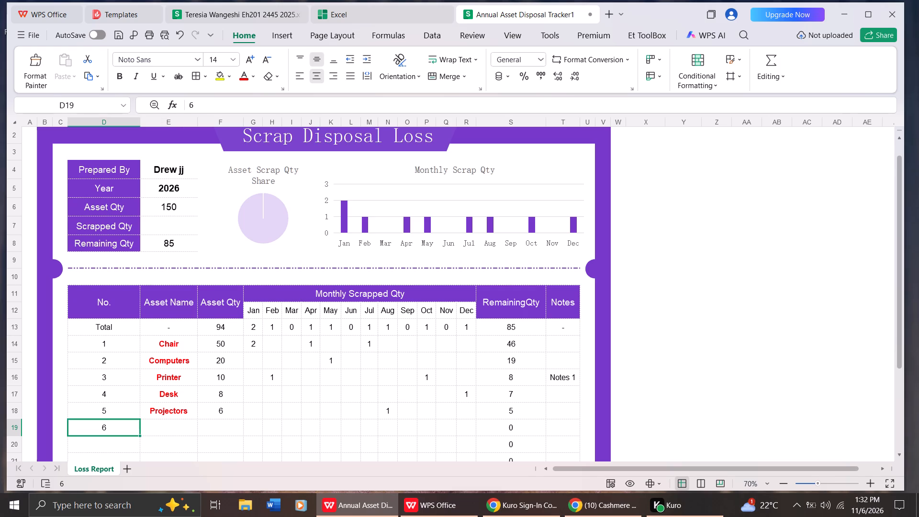
{"action": "left_click", "coordinate": [120, 74]}
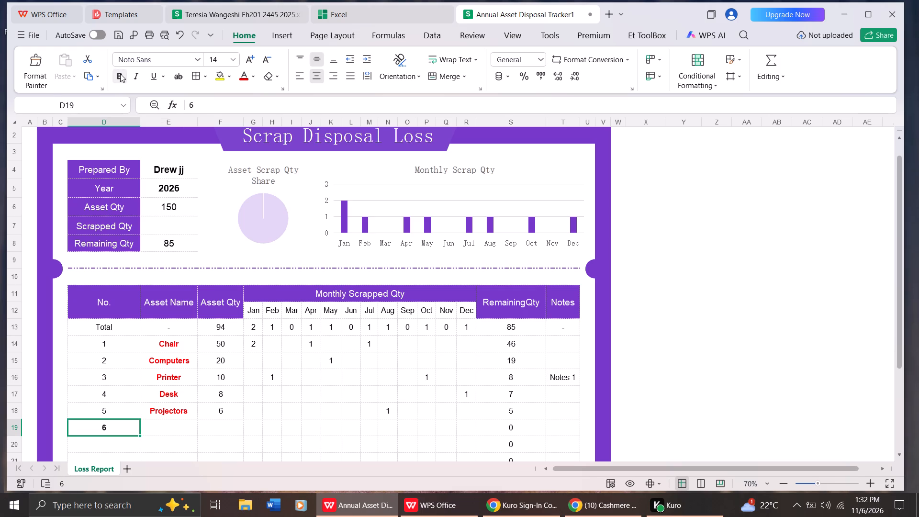
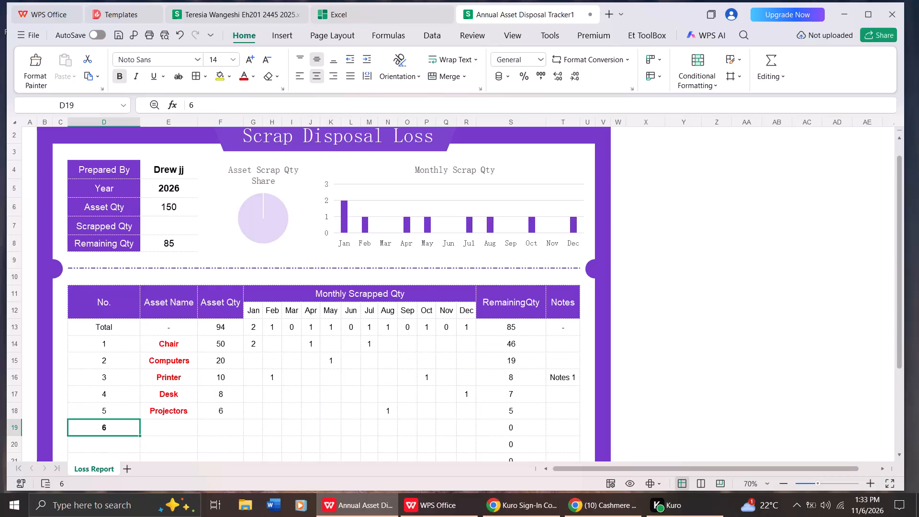
Enter Tables as the asset name in the row numbered 6.
{"action": "left_click", "coordinate": [185, 425]}
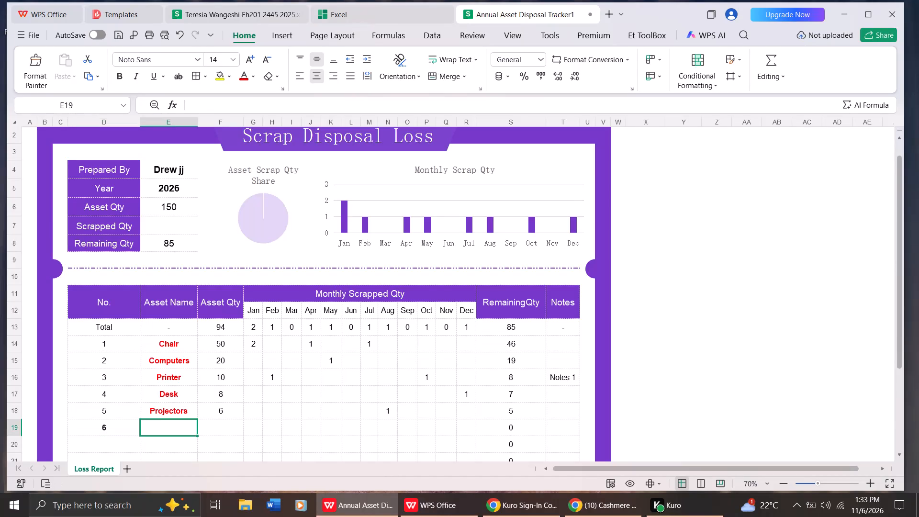
{"action": "left_click", "coordinate": [611, 504]}
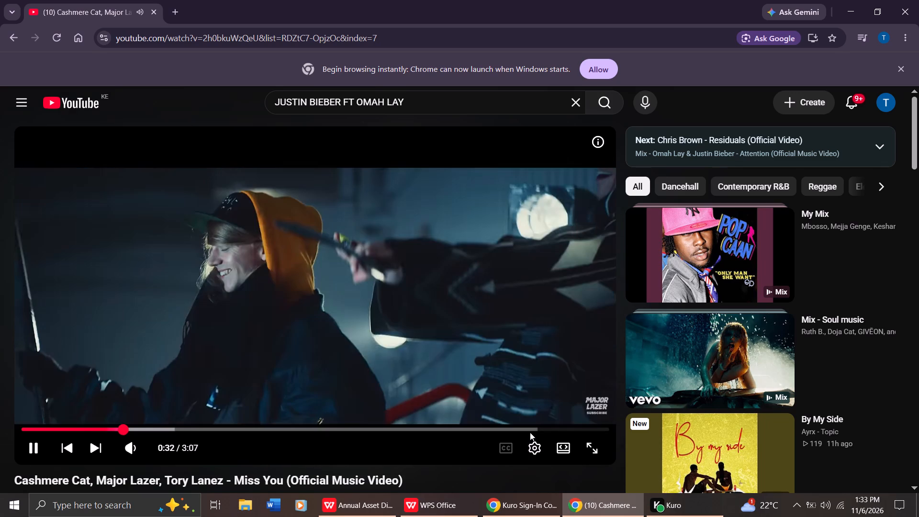
{"action": "left_click", "coordinate": [349, 505]}
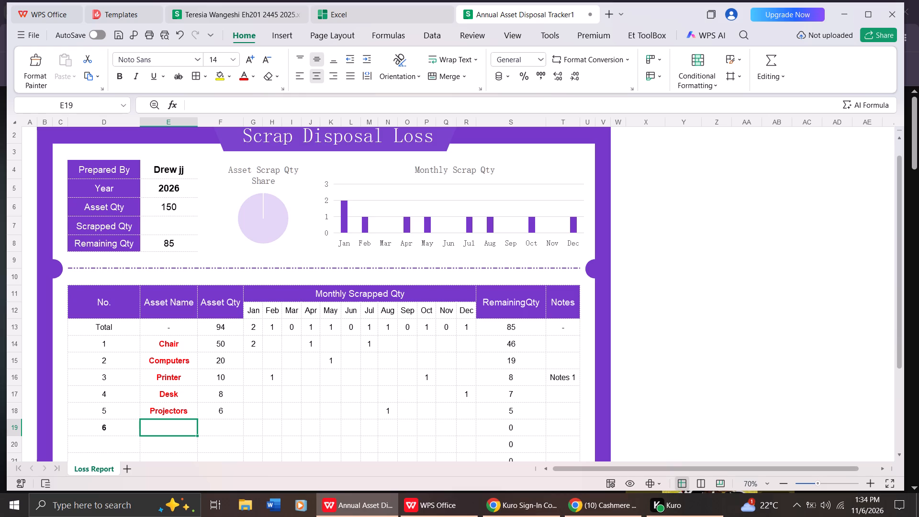
{"action": "key", "text": "t"}
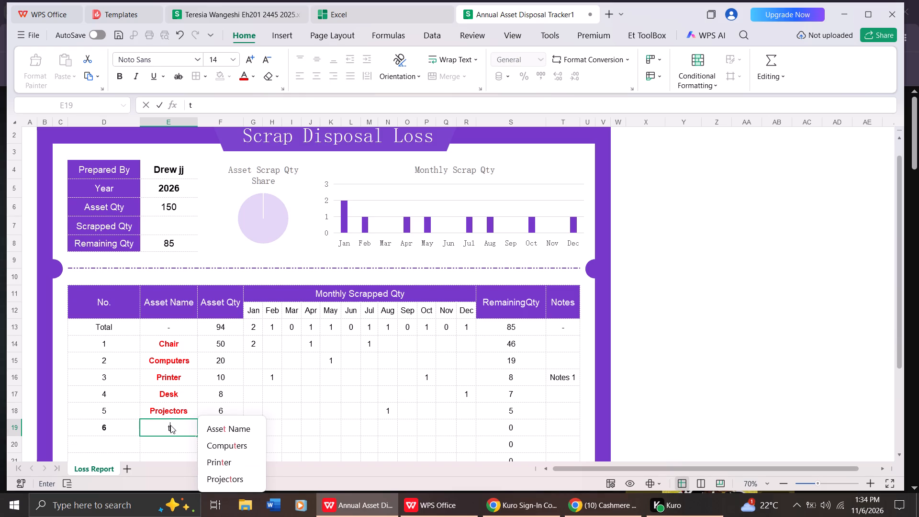
{"action": "key", "text": "BackSpace"}
{"action": "key", "text": "t"}
{"action": "key", "text": "a"}
{"action": "key", "text": "b"}
{"action": "type", "text": "les"}
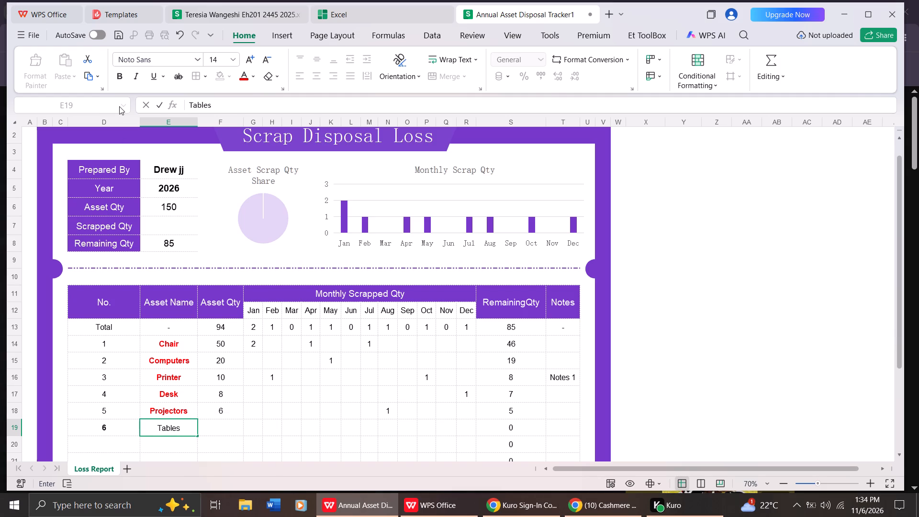
Format the asset name Tables in bold with the standard red font color.
{"action": "left_click", "coordinate": [120, 73]}
{"action": "left_click", "coordinate": [259, 422]}
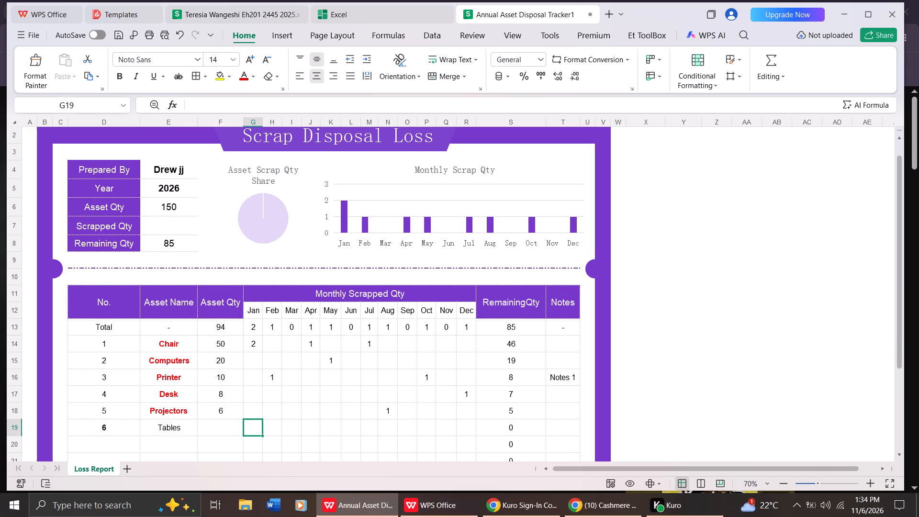
{"action": "left_click", "coordinate": [169, 427]}
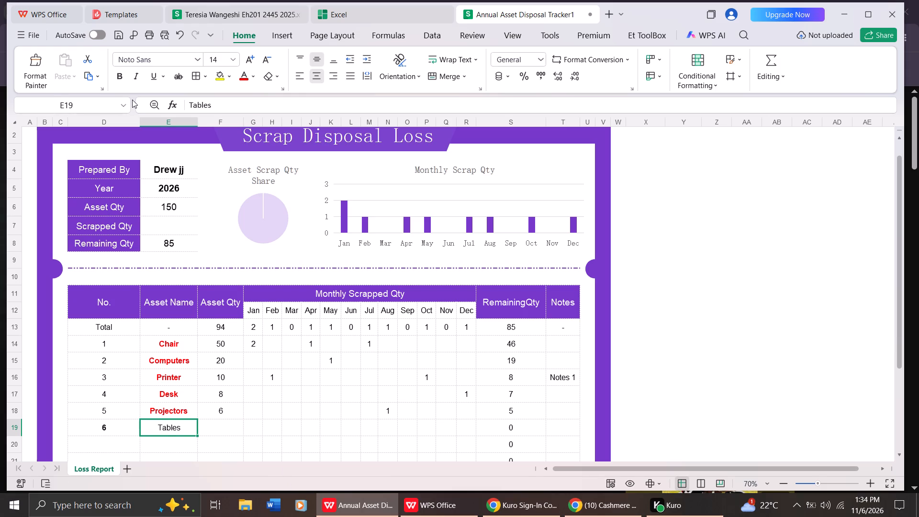
{"action": "left_click", "coordinate": [121, 74]}
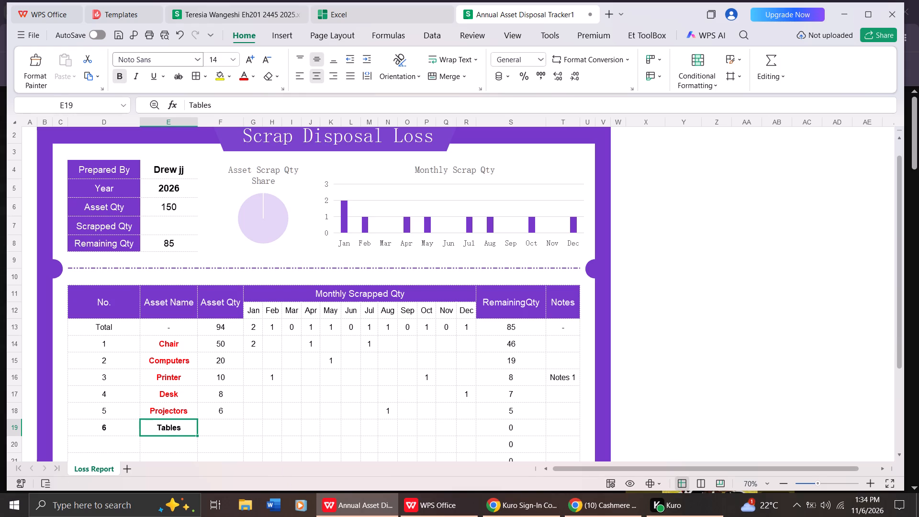
{"action": "left_click", "coordinate": [256, 79]}
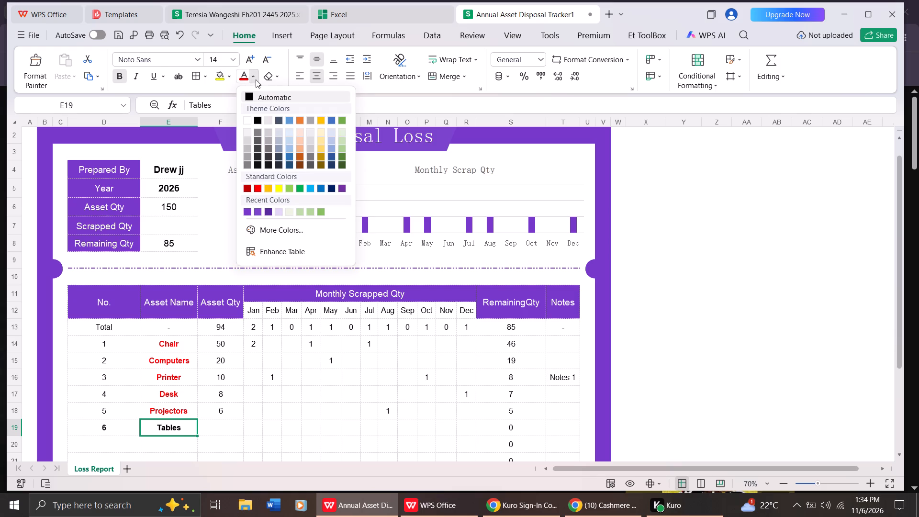
{"action": "left_click", "coordinate": [256, 186]}
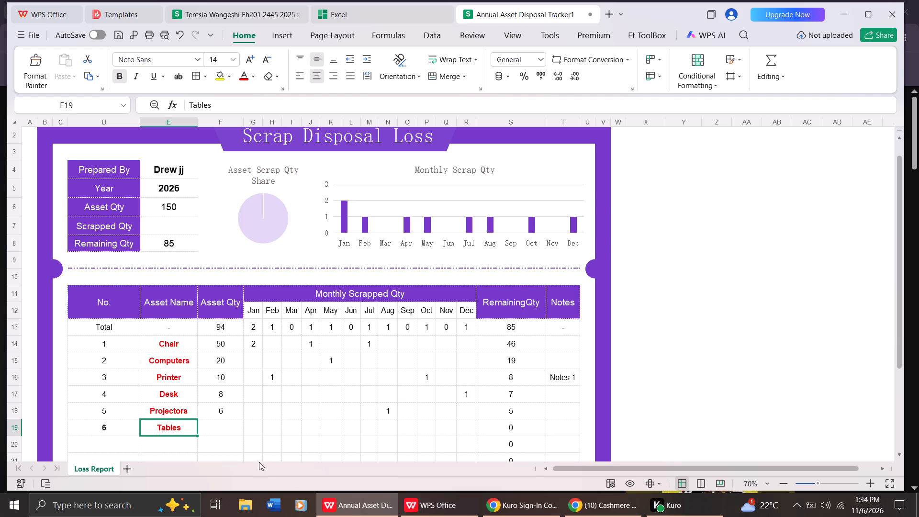
Add the number 7 in bold to the No. column, in the empty row below Tables.
{"action": "left_click", "coordinate": [114, 448]}
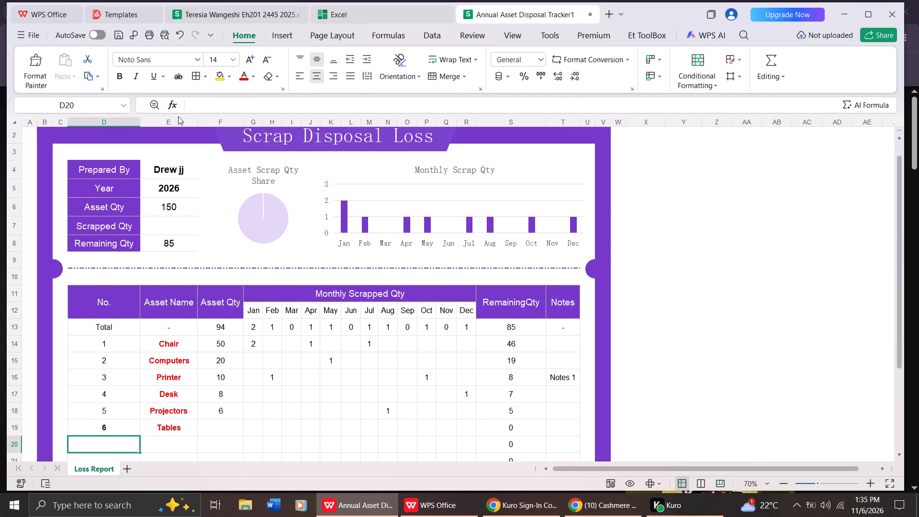
{"action": "left_click", "coordinate": [123, 73]}
{"action": "key", "text": "7"}
Enter Laptops in bold standard red as the asset name in the row numbered 7.
{"action": "left_click", "coordinate": [183, 445]}
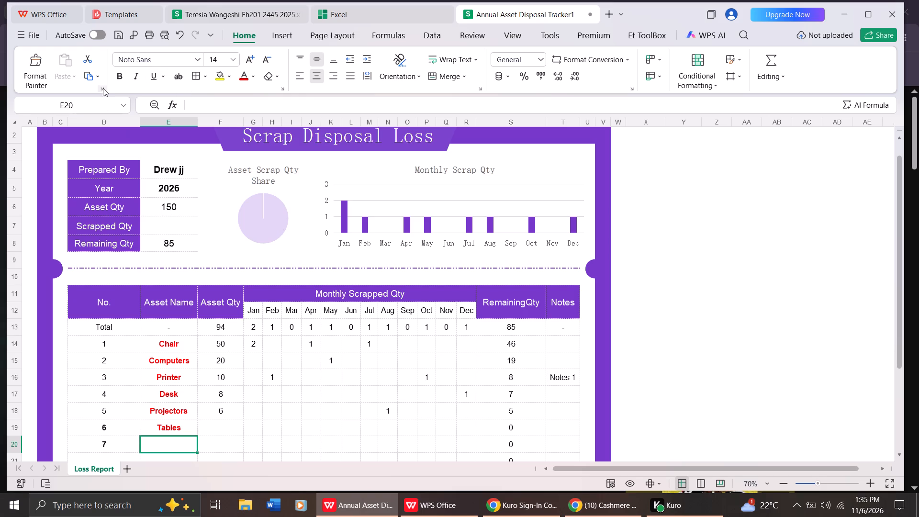
{"action": "left_click", "coordinate": [118, 78]}
{"action": "left_click", "coordinate": [258, 76]}
{"action": "left_click", "coordinate": [258, 186]}
{"action": "key", "text": "l"}
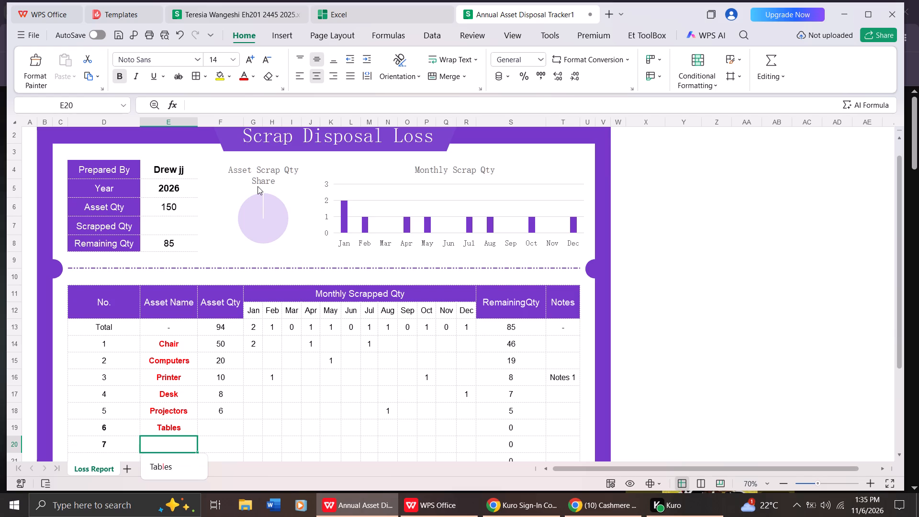
{"action": "key", "text": "BackSpace"}
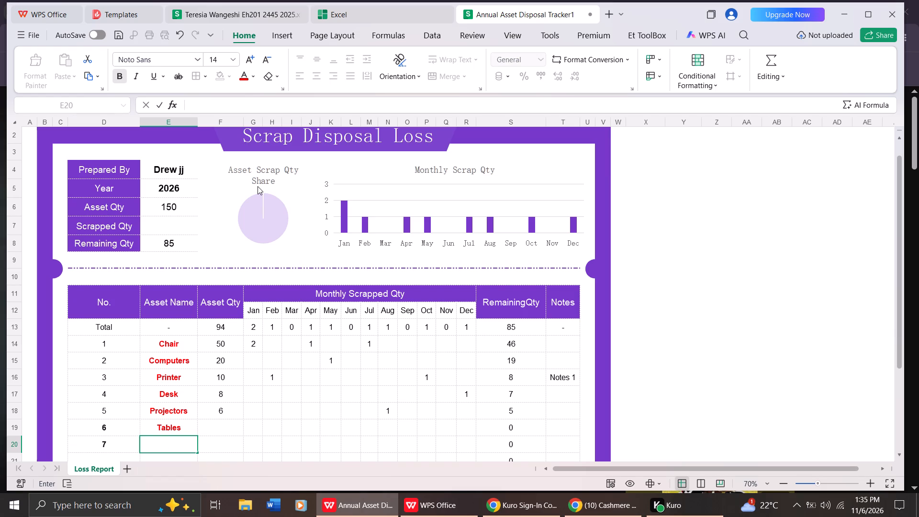
{"action": "key", "text": "l"}
{"action": "key", "text": "a"}
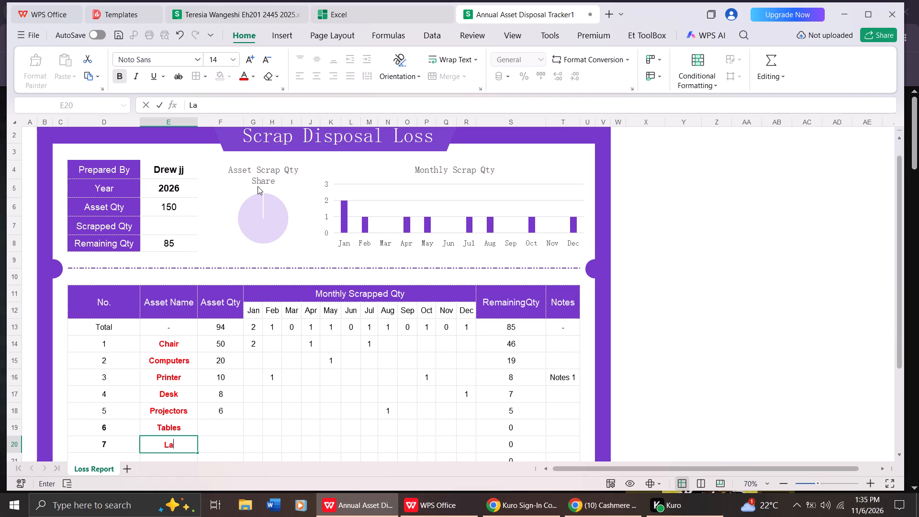
{"action": "type", "text": "ptop"}
{"action": "key", "text": "s"}
Add the number 8 in bold to the No. column, in the empty row below Laptops.
{"action": "left_click", "coordinate": [897, 454]}
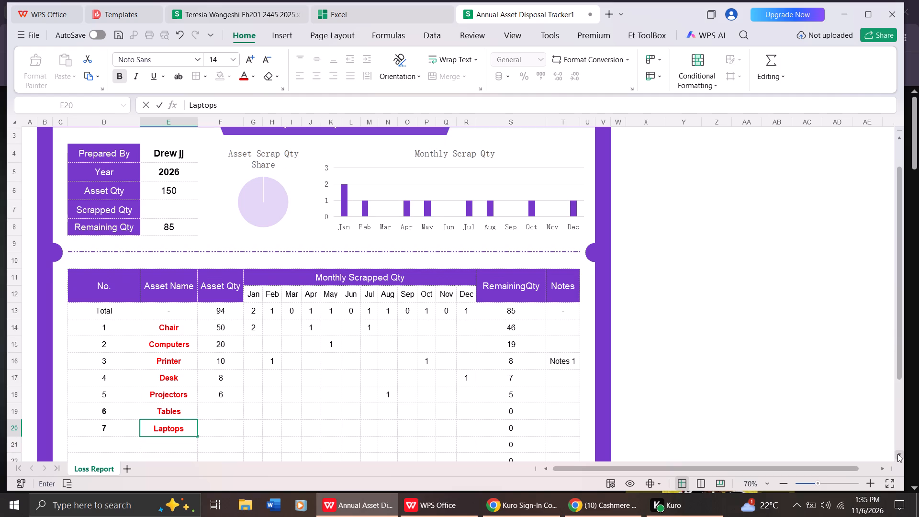
{"action": "double_click", "coordinate": [897, 454]}
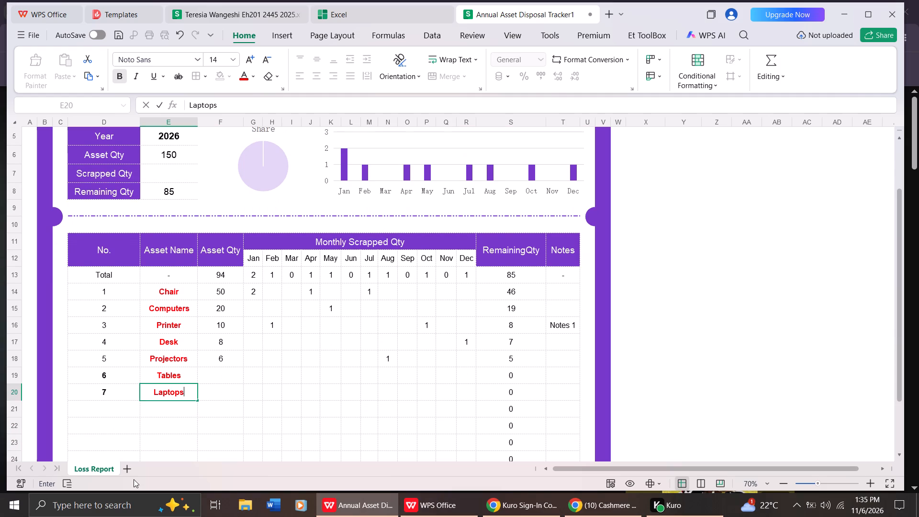
{"action": "left_click", "coordinate": [106, 407]}
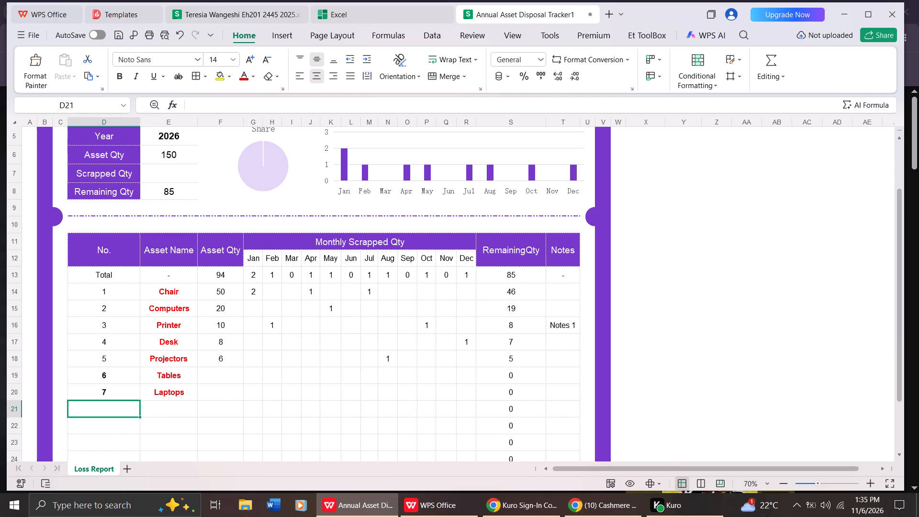
{"action": "left_click", "coordinate": [123, 77]}
{"action": "key", "text": "8"}
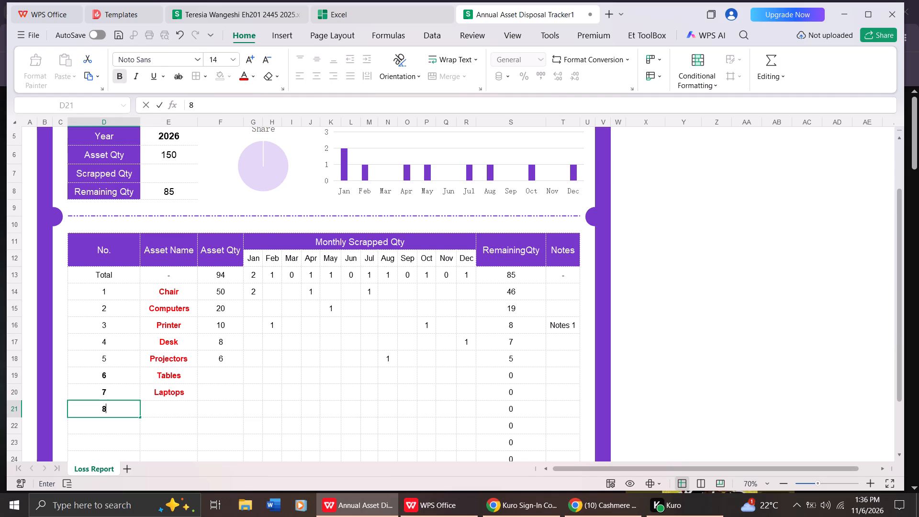
Enter Tablets in bold standard red as the asset name in the row numbered 8.
{"action": "left_click", "coordinate": [182, 413]}
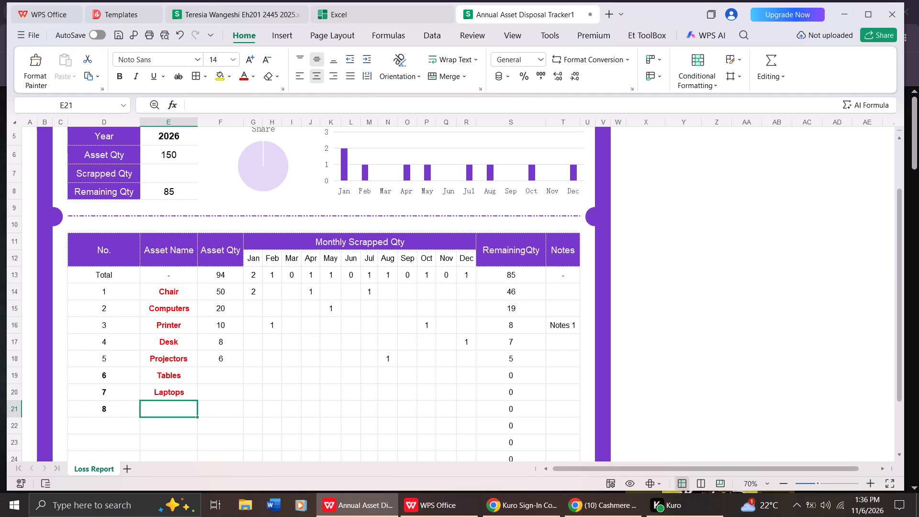
{"action": "left_click", "coordinate": [117, 72]}
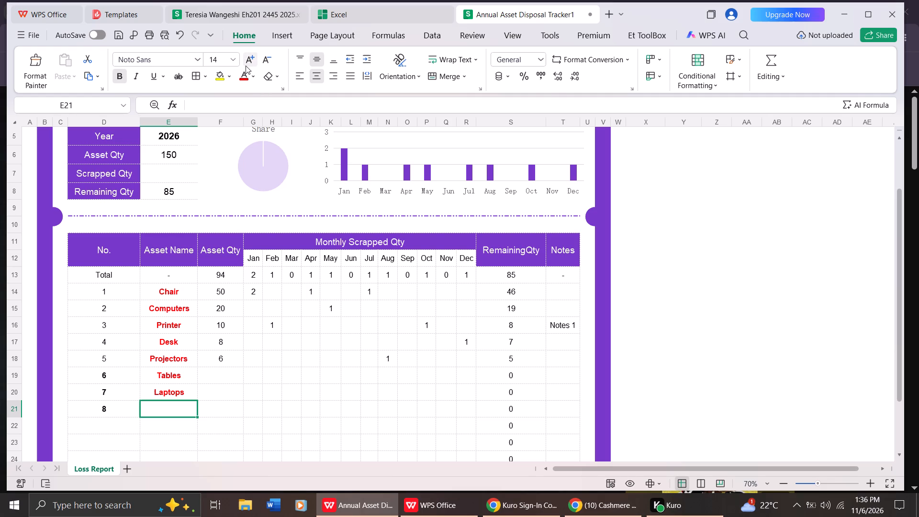
{"action": "left_click", "coordinate": [254, 73]}
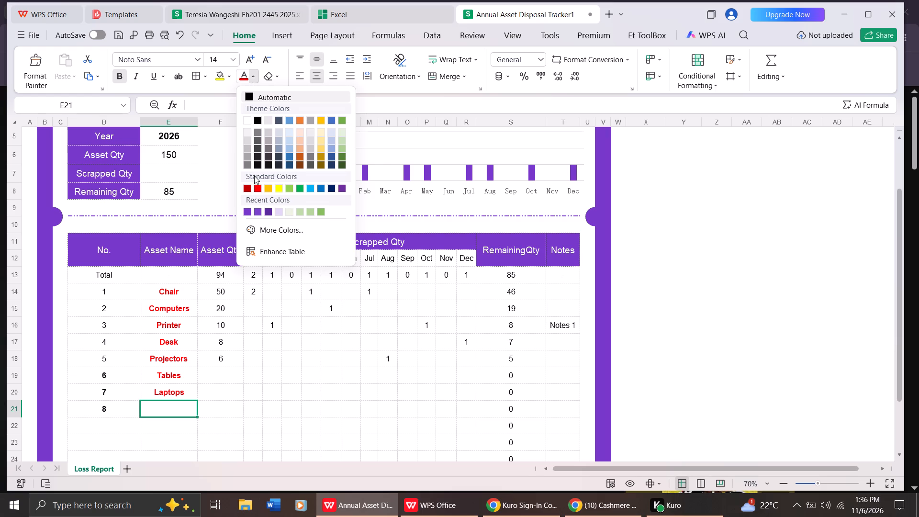
{"action": "left_click", "coordinate": [255, 186]}
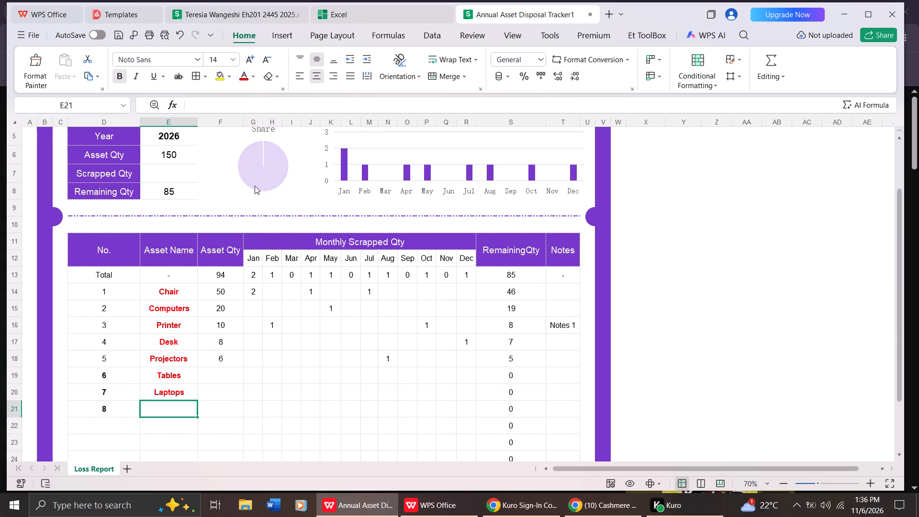
{"action": "key", "text": "t"}
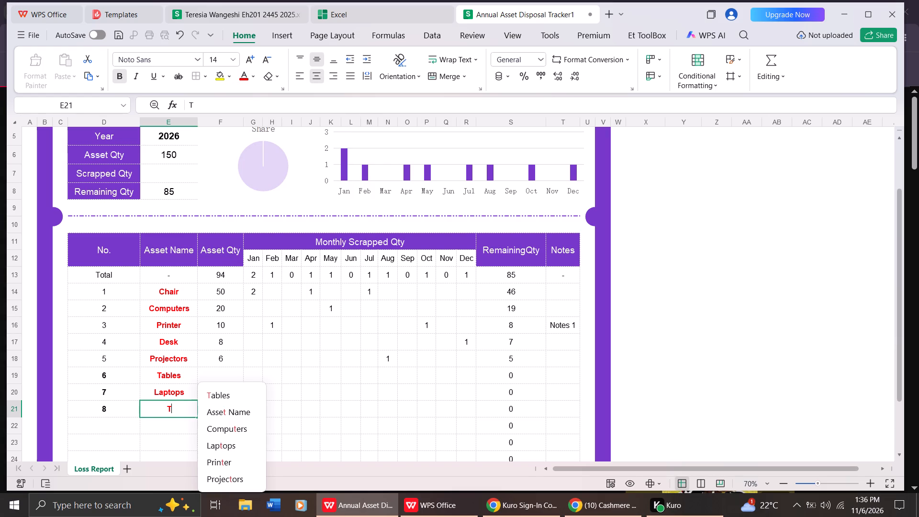
{"action": "type", "text": "ab"}
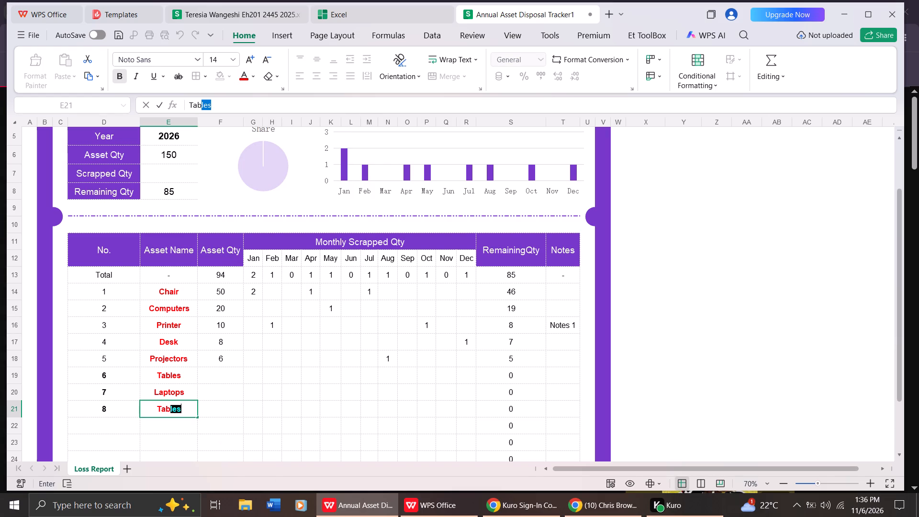
{"action": "key", "text": "l"}
{"action": "type", "text": "et"}
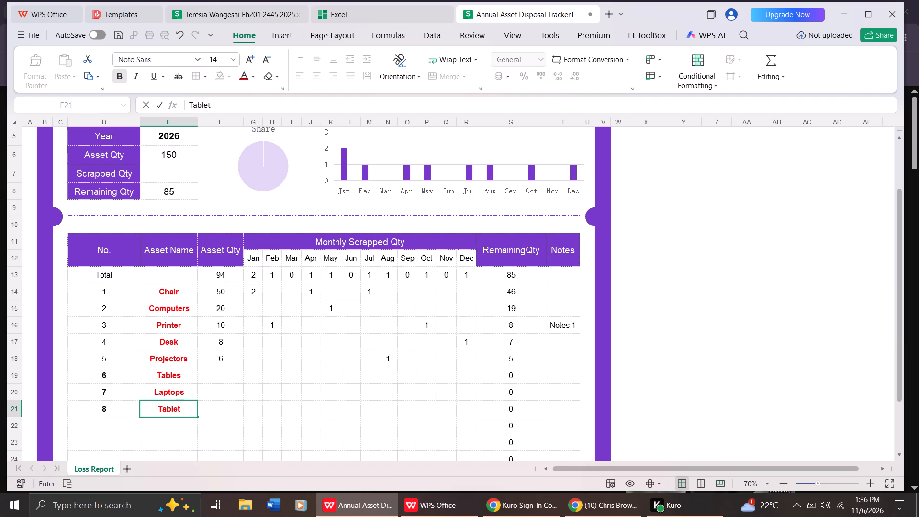
{"action": "key", "text": "s"}
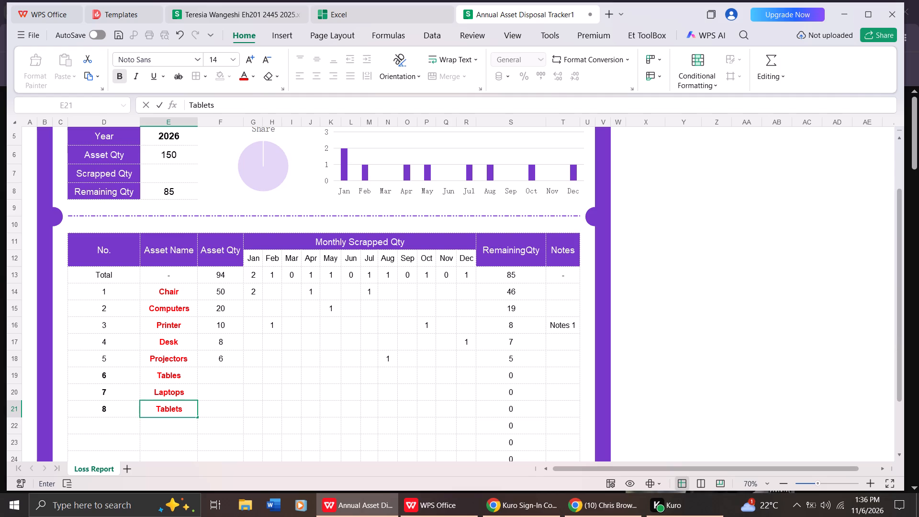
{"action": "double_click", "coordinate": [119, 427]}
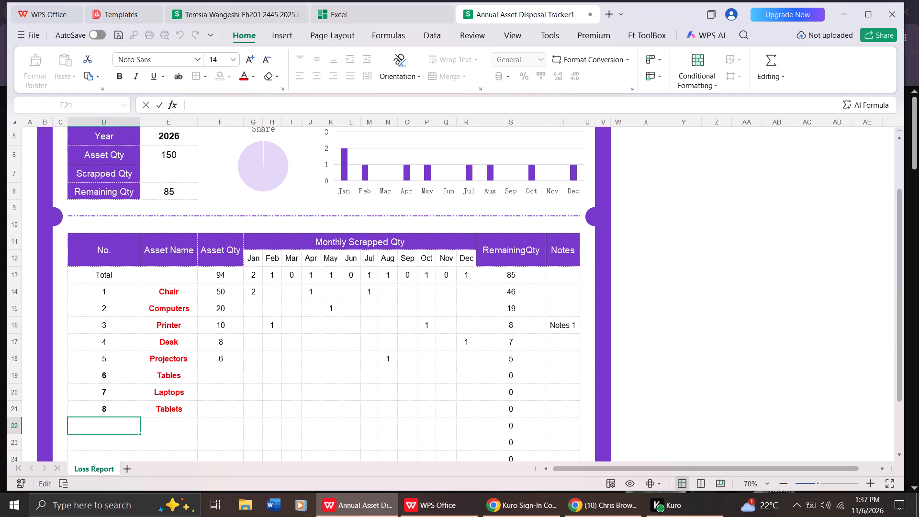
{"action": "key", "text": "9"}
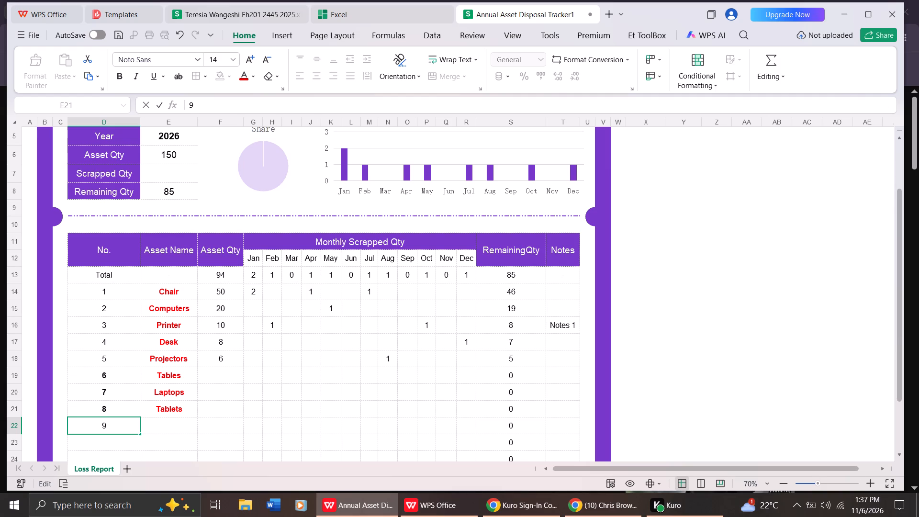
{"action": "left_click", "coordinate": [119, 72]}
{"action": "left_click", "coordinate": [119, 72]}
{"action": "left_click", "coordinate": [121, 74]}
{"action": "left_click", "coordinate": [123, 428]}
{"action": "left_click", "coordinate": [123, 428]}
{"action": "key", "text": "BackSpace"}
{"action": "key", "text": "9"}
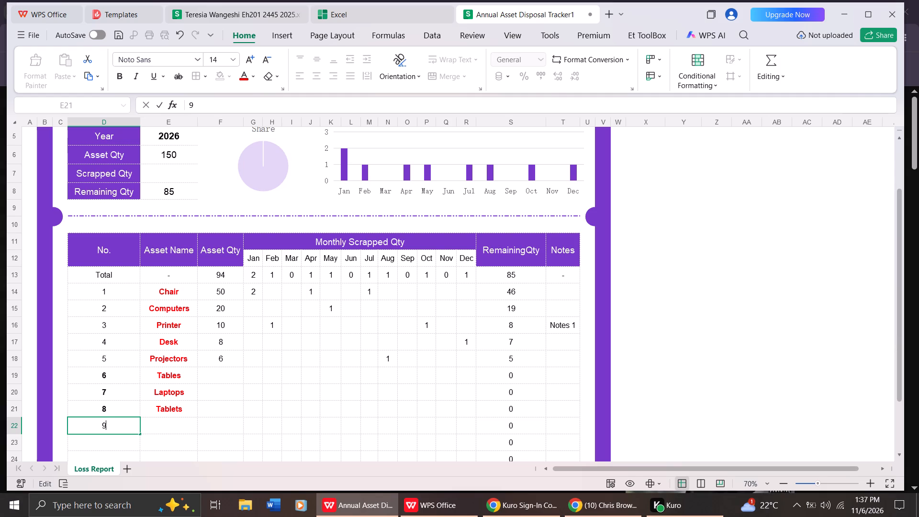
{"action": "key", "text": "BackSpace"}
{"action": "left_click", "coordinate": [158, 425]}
Add the number 9 in bold to the No. column, in the empty row below Tablets.
{"action": "left_click", "coordinate": [95, 425]}
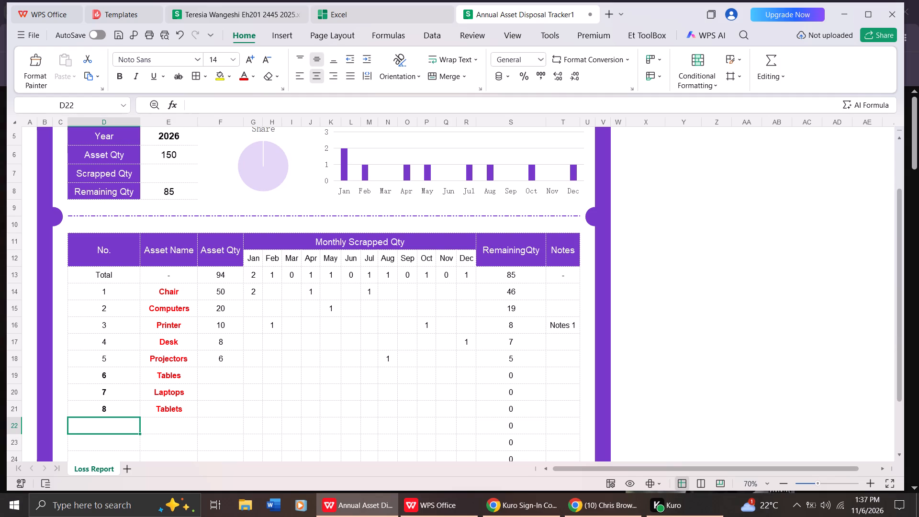
{"action": "left_click", "coordinate": [119, 79]}
{"action": "key", "text": "9"}
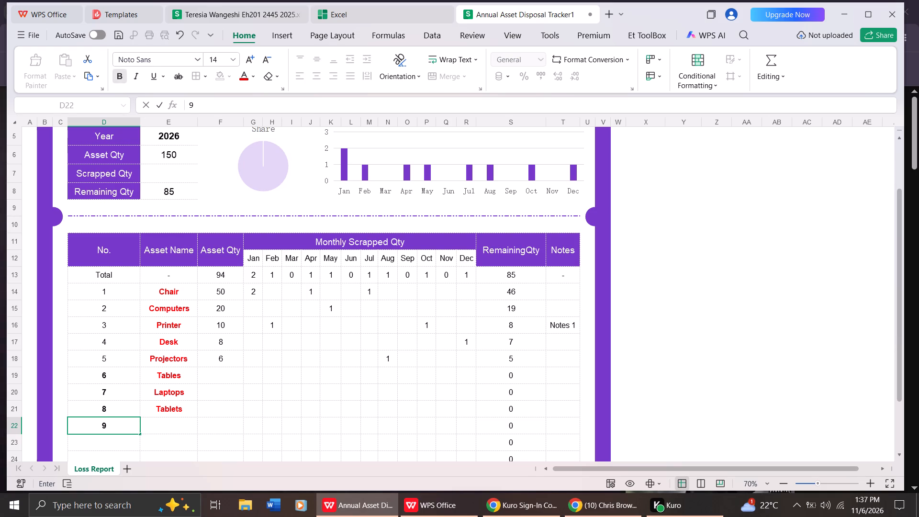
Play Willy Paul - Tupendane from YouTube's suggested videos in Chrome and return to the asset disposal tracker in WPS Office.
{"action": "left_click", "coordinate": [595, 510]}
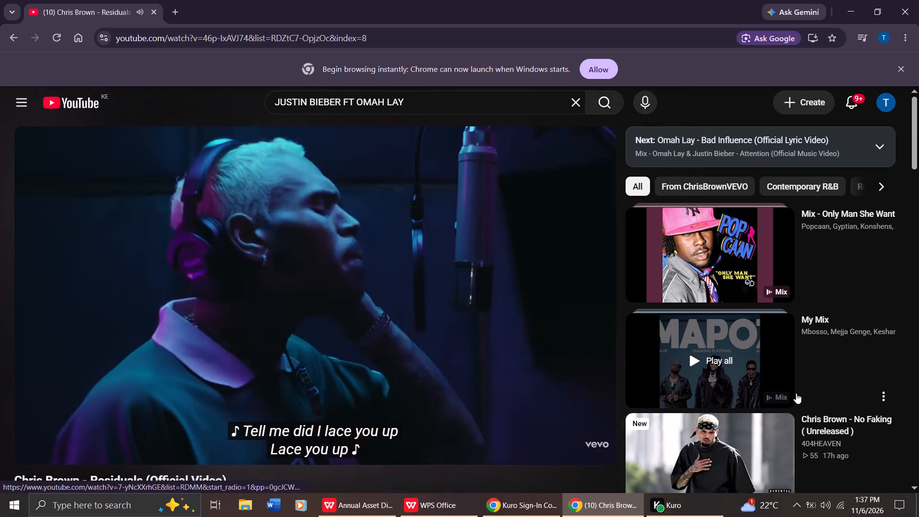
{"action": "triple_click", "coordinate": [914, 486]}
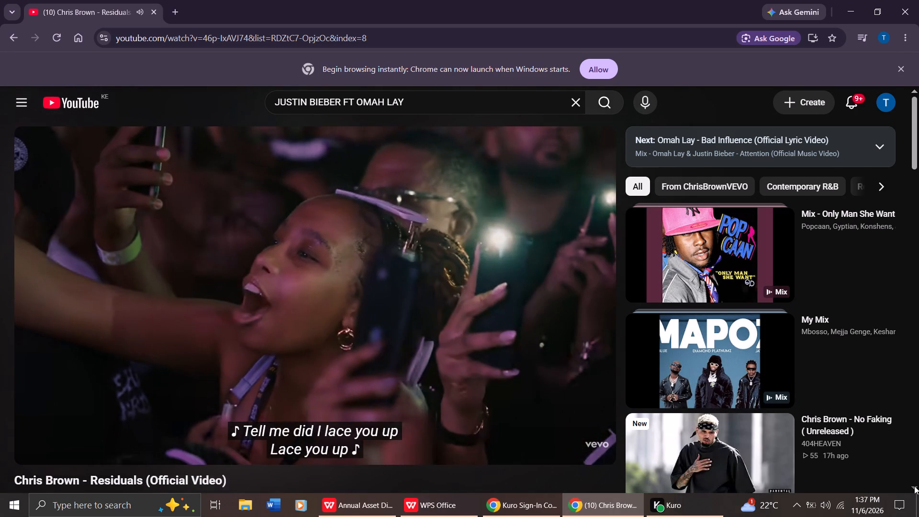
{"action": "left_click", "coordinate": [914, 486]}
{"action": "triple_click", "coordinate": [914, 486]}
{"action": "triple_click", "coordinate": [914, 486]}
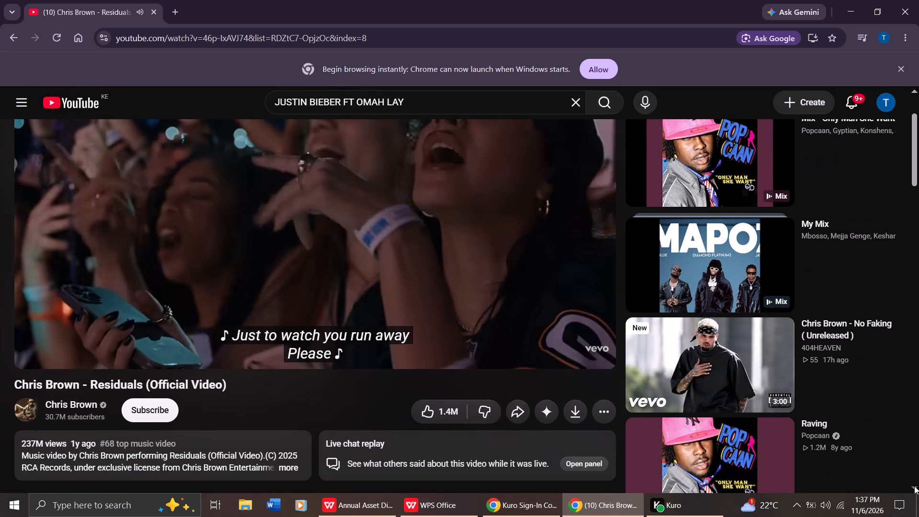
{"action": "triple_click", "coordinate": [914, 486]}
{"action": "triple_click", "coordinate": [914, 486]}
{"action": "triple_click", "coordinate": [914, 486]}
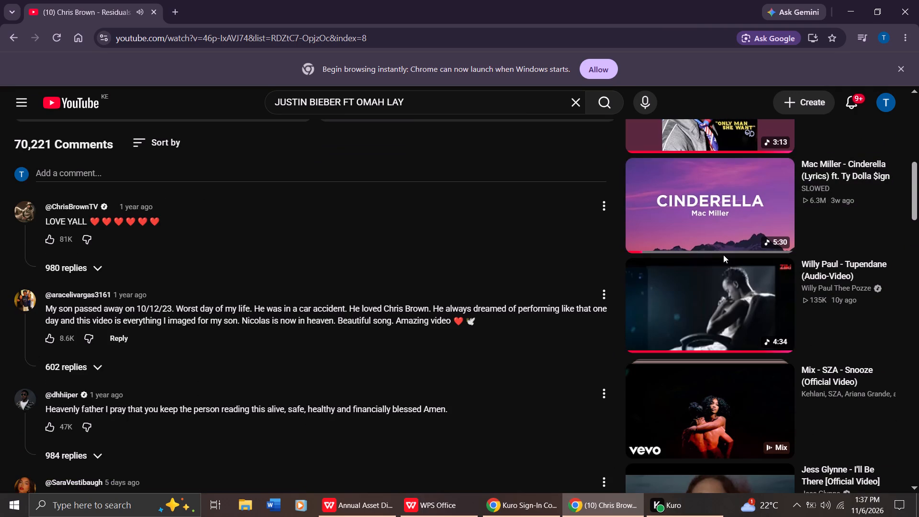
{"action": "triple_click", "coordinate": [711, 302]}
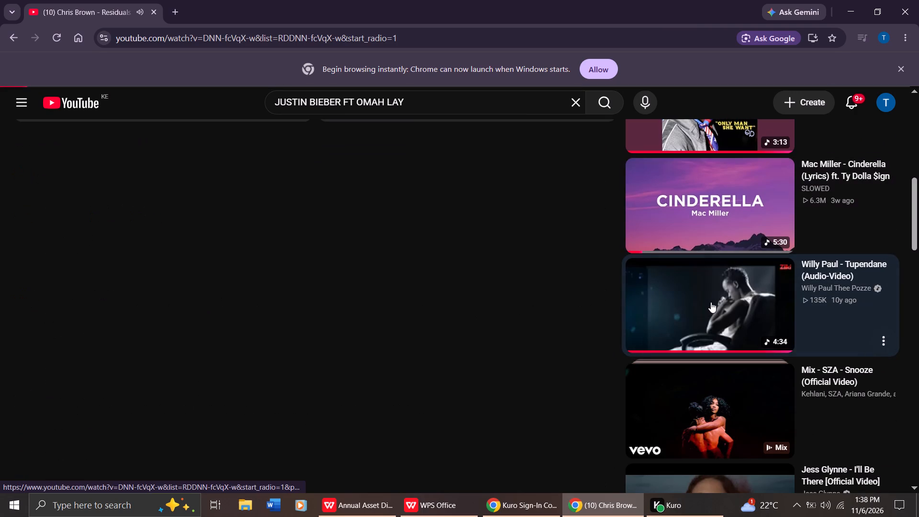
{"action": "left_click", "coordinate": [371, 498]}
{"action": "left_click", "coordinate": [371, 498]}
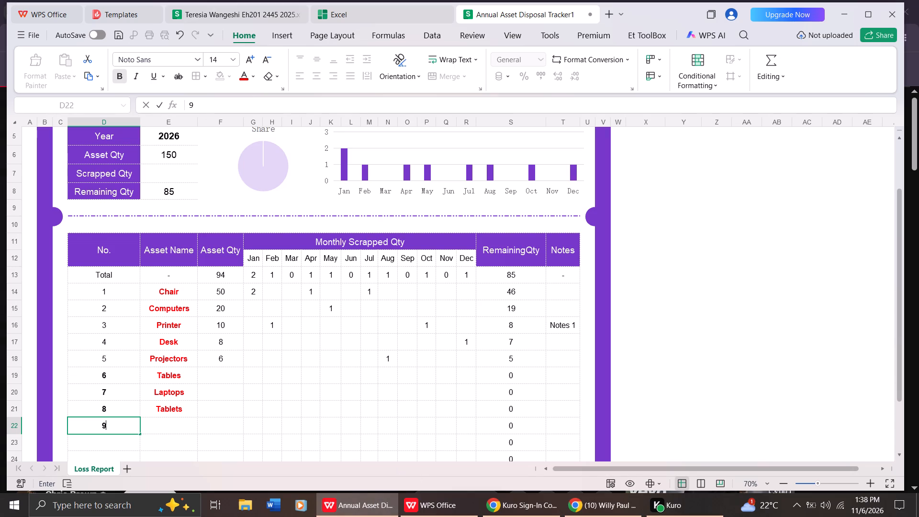
Apply bold formatting to the empty Asset Name cell in the row numbered 9.
{"action": "left_click", "coordinate": [199, 424]}
{"action": "left_click", "coordinate": [185, 425]}
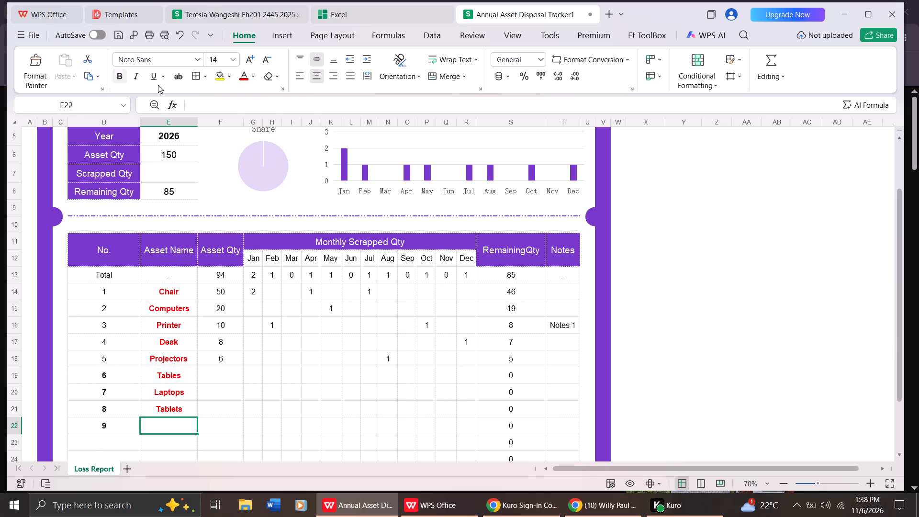
{"action": "left_click", "coordinate": [123, 76]}
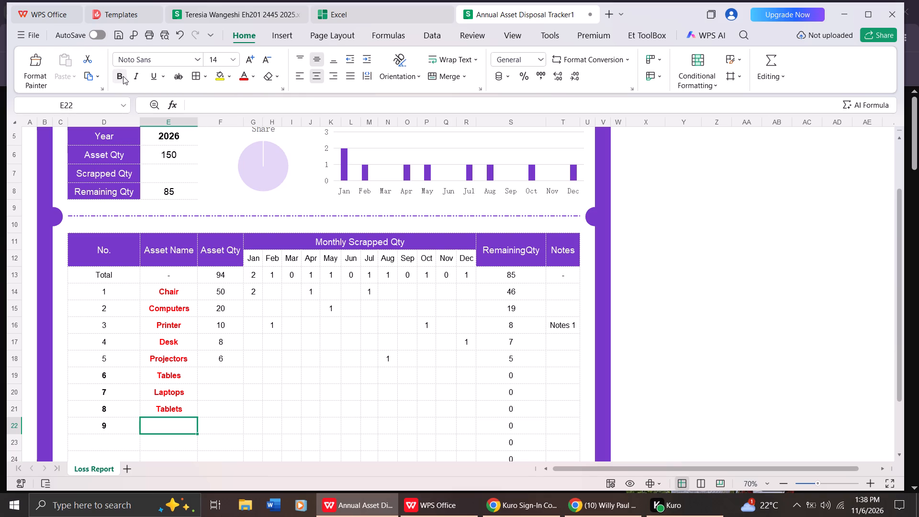
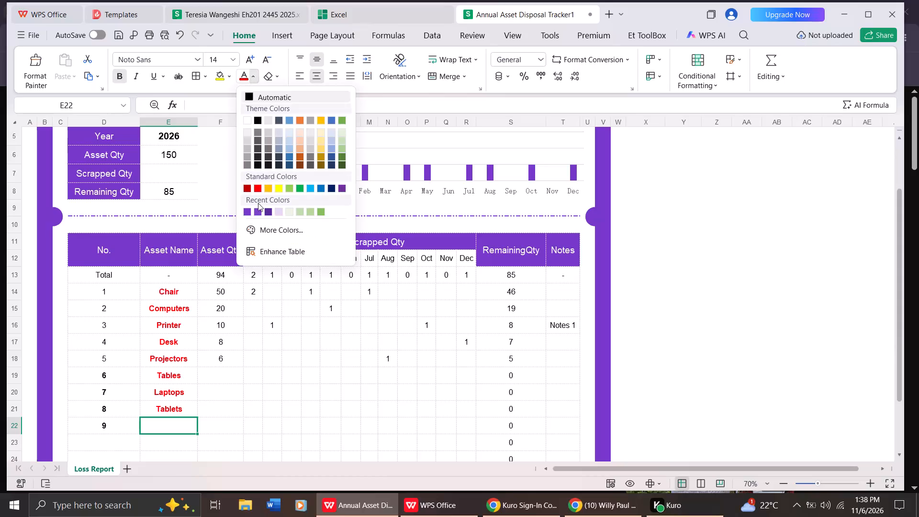
Enter TV screens in standard red as the asset name in the row numbered 9.
{"action": "left_click", "coordinate": [257, 184]}
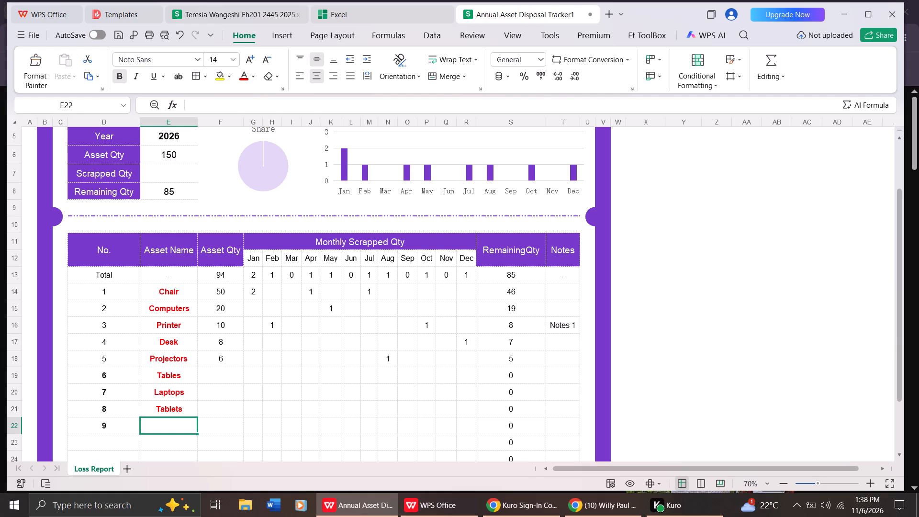
{"action": "key", "text": "t"}
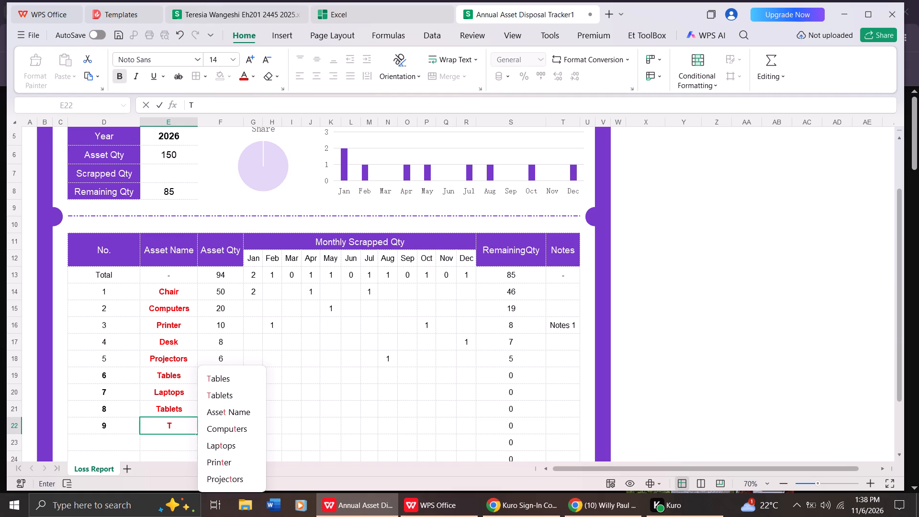
{"action": "type", "text": "V"}
{"action": "key", "text": "space"}
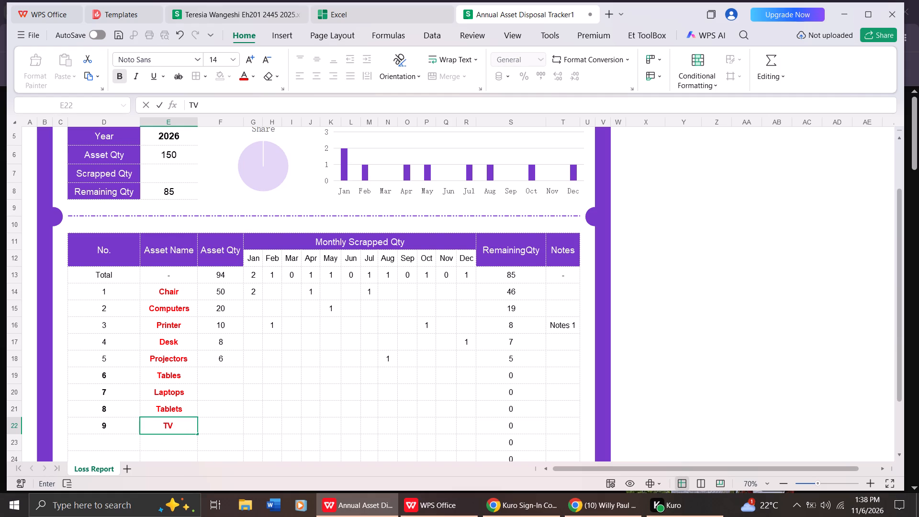
{"action": "type", "text": "screens"}
Add the number 10 in bold to the No. column, in the empty row below 9.
{"action": "left_click", "coordinate": [112, 448]}
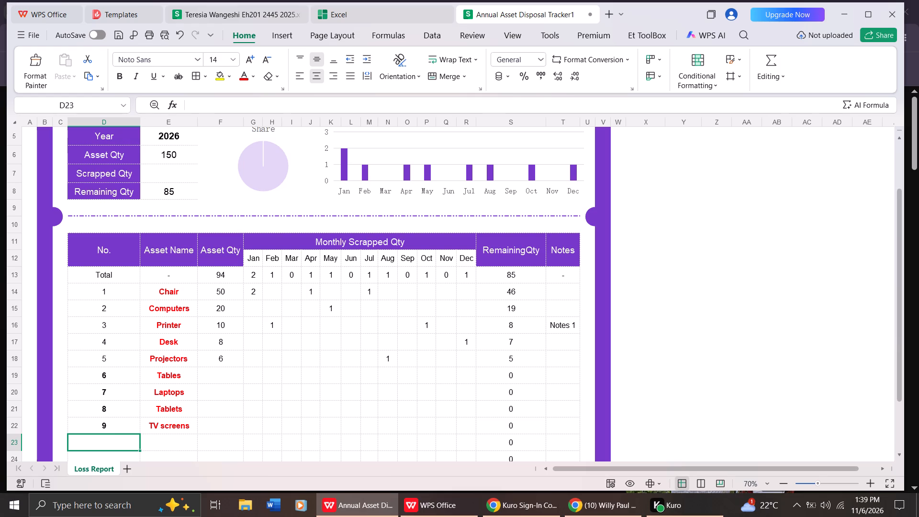
{"action": "left_click", "coordinate": [121, 74]}
{"action": "left_click", "coordinate": [191, 372]}
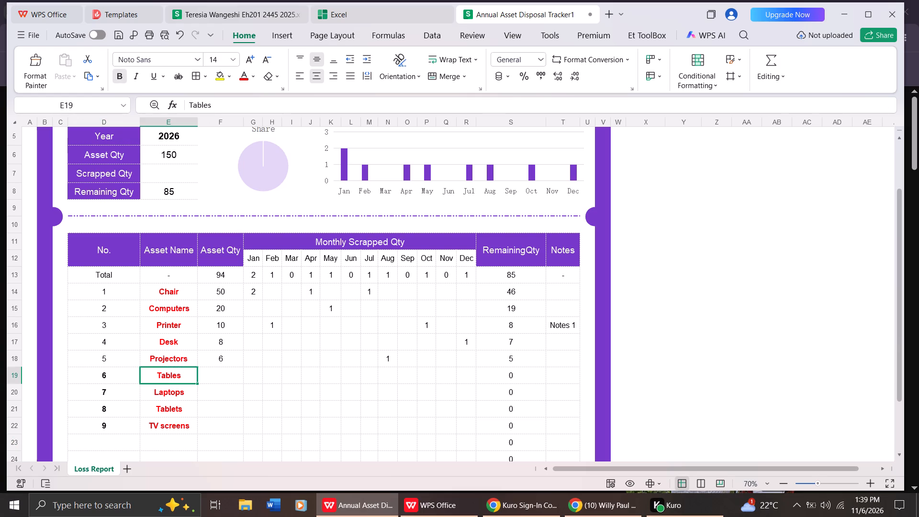
{"action": "left_click", "coordinate": [112, 445]}
{"action": "key", "text": "1"}
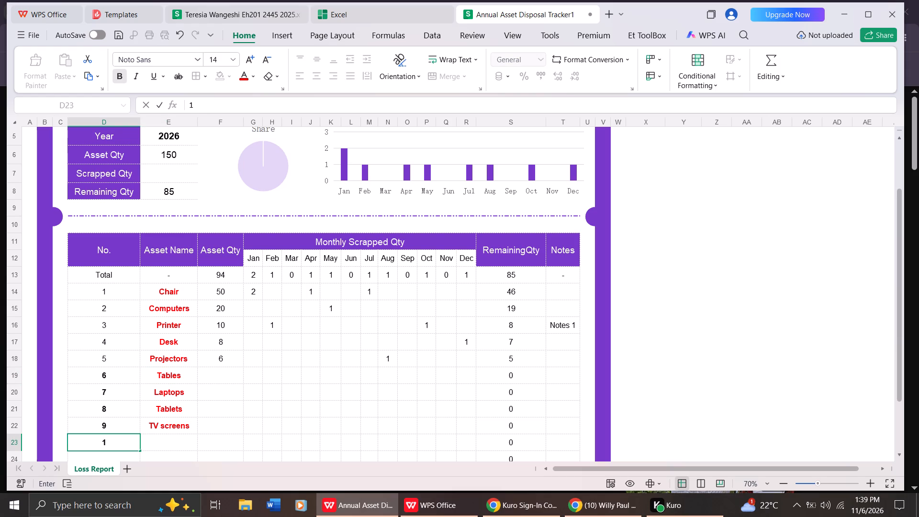
{"action": "key", "text": "0"}
Enter Phones in bold standard red as the asset name in the row numbered 10.
{"action": "left_click", "coordinate": [166, 440]}
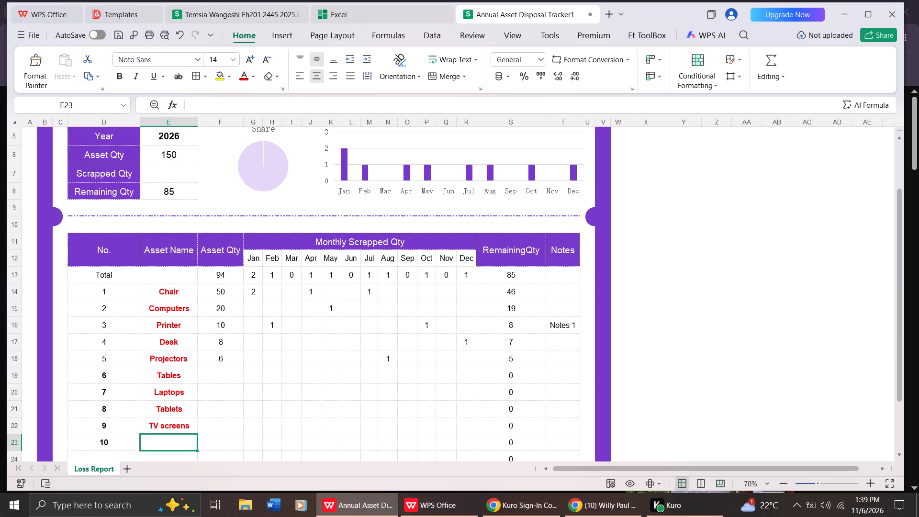
{"action": "left_click", "coordinate": [120, 81]}
{"action": "left_click", "coordinate": [256, 77]}
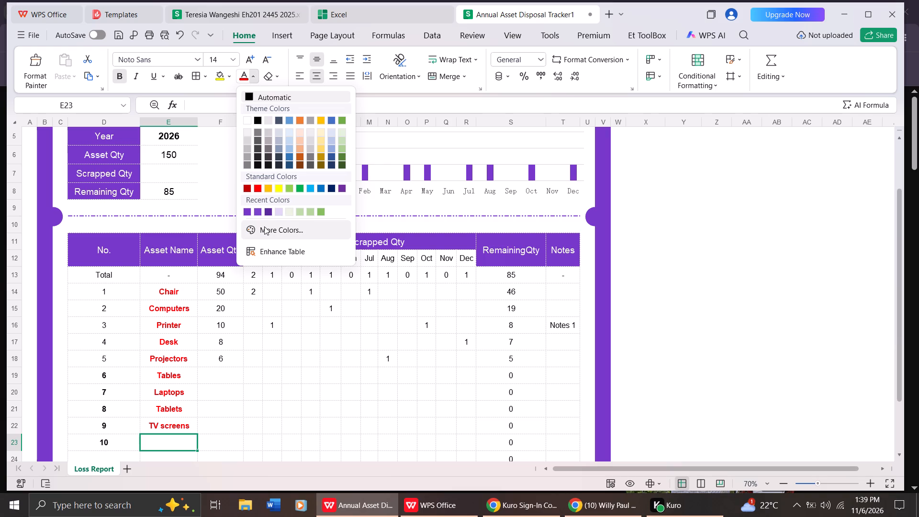
{"action": "left_click", "coordinate": [260, 190]}
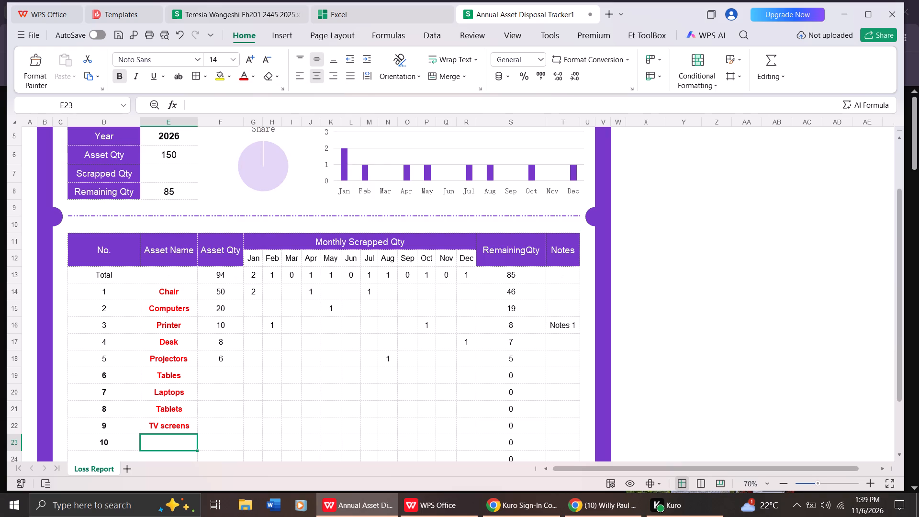
{"action": "key", "text": "p"}
{"action": "key", "text": "BackSpace"}
{"action": "key", "text": "p"}
{"action": "type", "text": "hon"}
{"action": "type", "text": "es"}
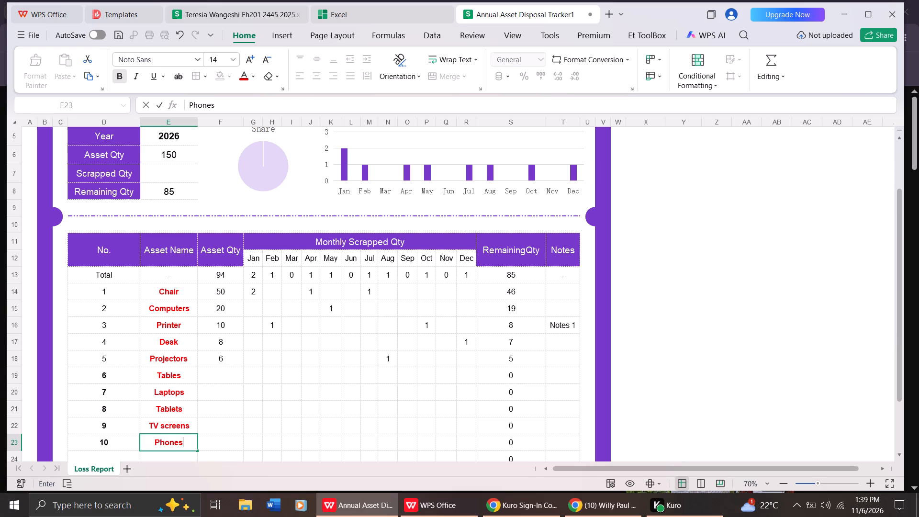
Replace the Total row's label with TOTAL in bold, underlined text coloured Lime, Accent 6, Darker 25%.
{"action": "left_click", "coordinate": [122, 281]}
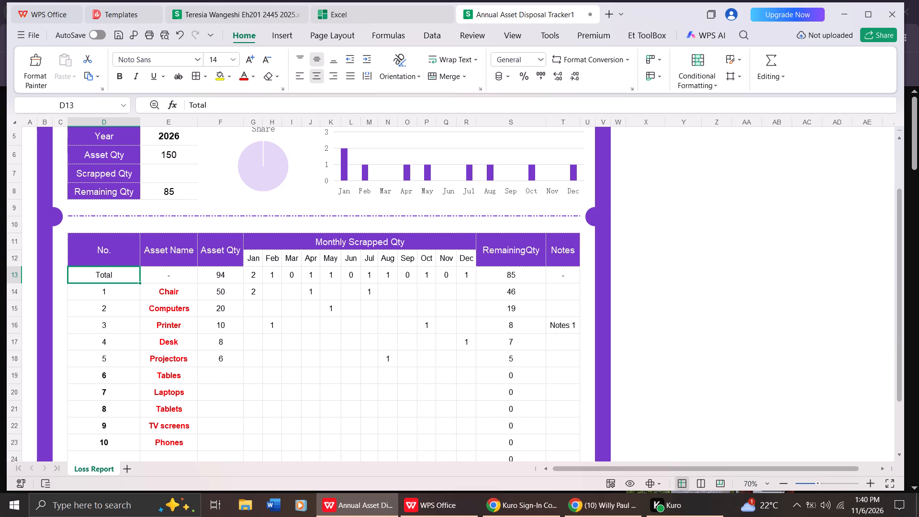
{"action": "key", "text": "BackSpace"}
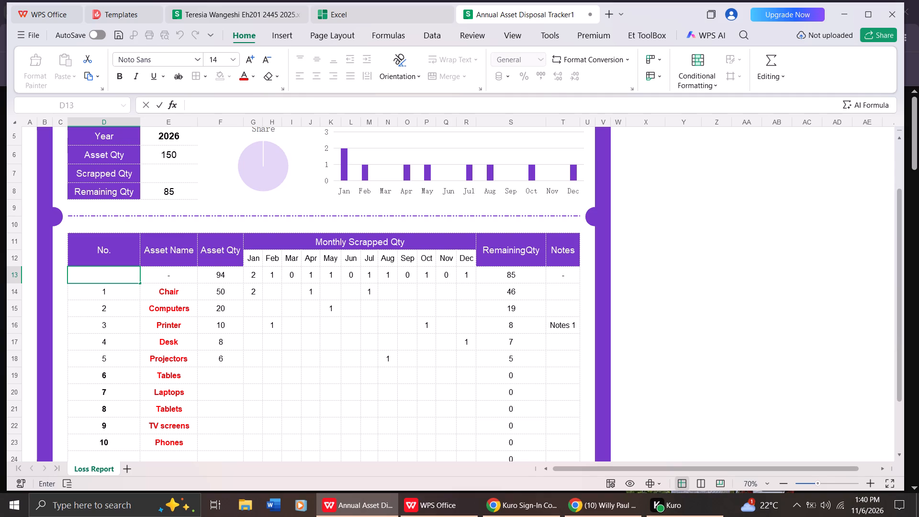
{"action": "left_click", "coordinate": [152, 76]}
{"action": "left_click", "coordinate": [117, 79]}
{"action": "left_click", "coordinate": [252, 72]}
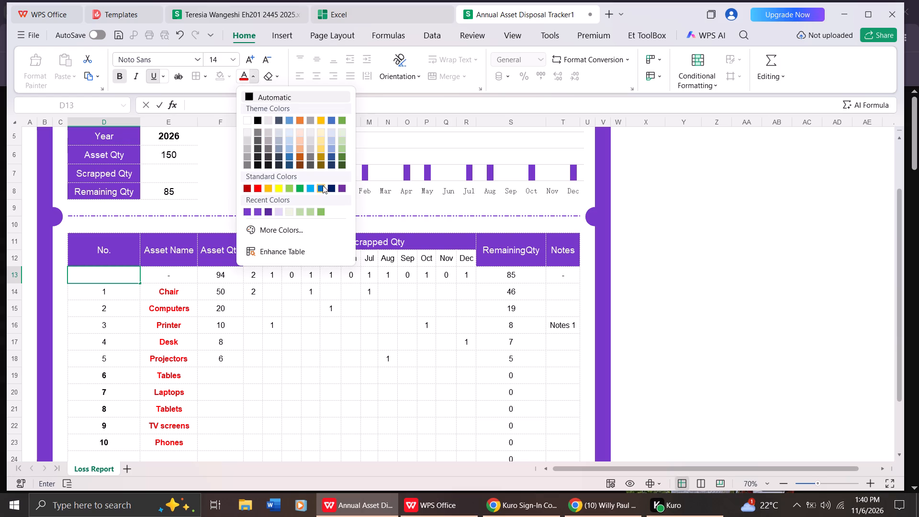
{"action": "left_click", "coordinate": [340, 157]}
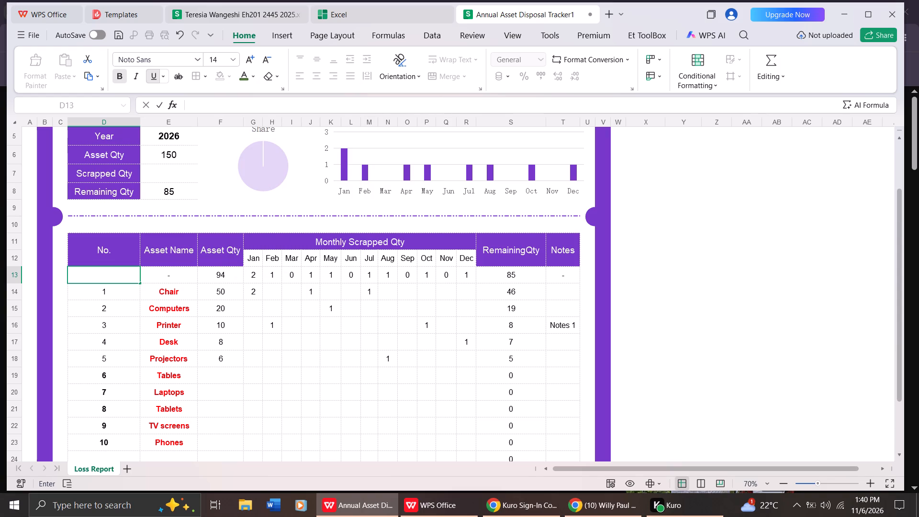
{"action": "key", "text": "t"}
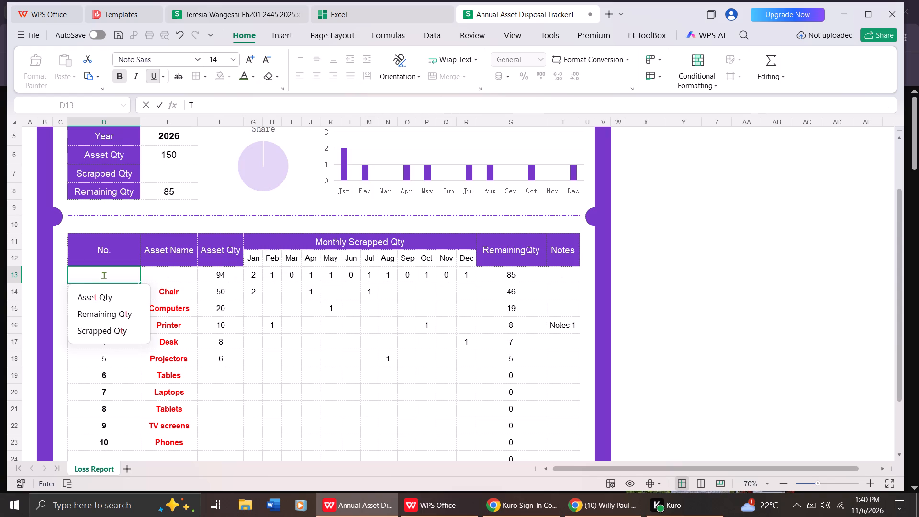
{"action": "key", "text": "o"}
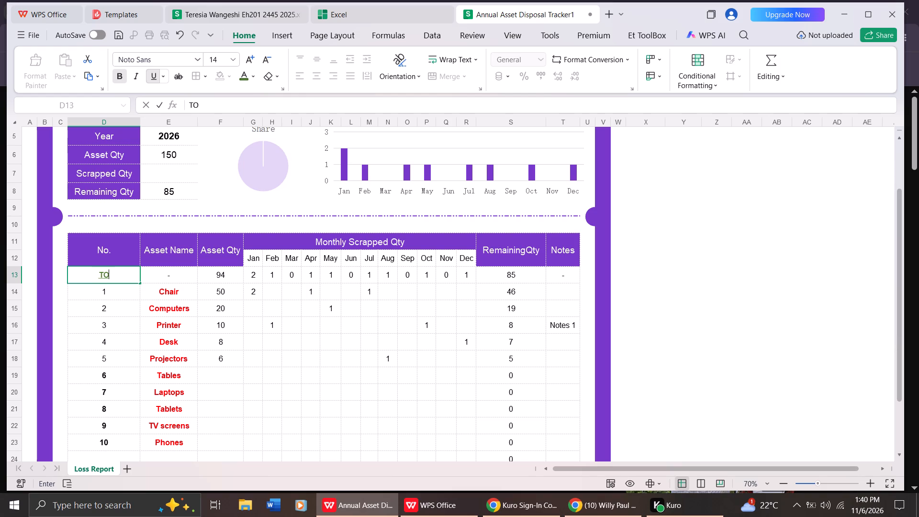
{"action": "key", "text": "t"}
{"action": "key", "text": "a"}
{"action": "key", "text": "l"}
Make the numbers 1 to 5 in the No. column bold.
{"action": "left_click", "coordinate": [117, 290]}
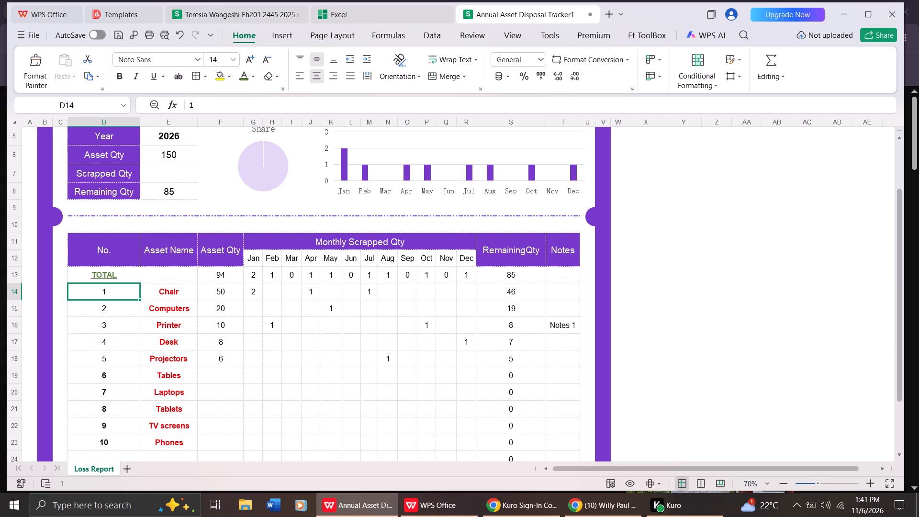
{"action": "left_click", "coordinate": [123, 79]}
{"action": "left_click", "coordinate": [113, 315]}
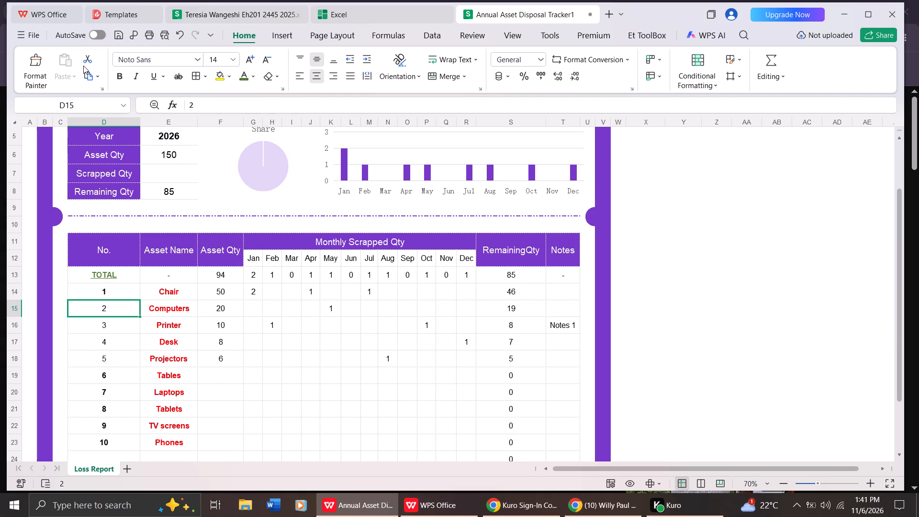
{"action": "left_click", "coordinate": [123, 78]}
{"action": "left_click", "coordinate": [123, 322]}
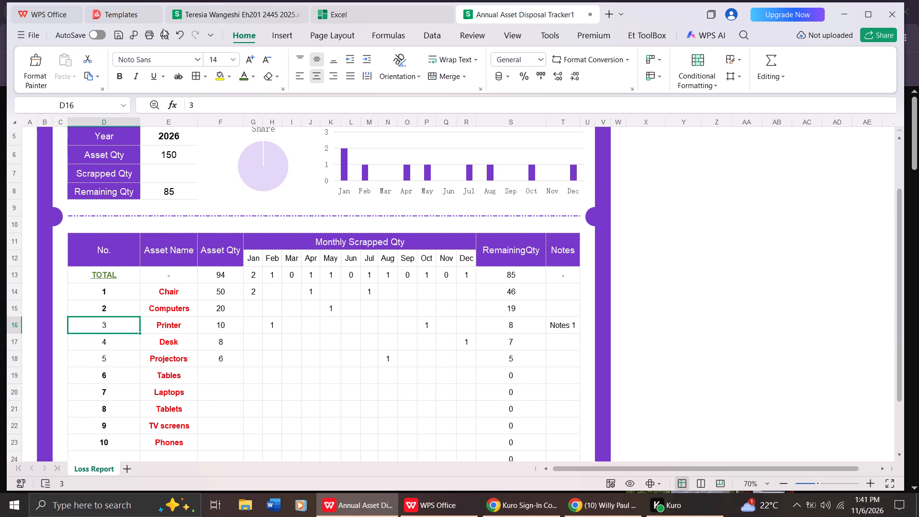
{"action": "left_click", "coordinate": [116, 73]}
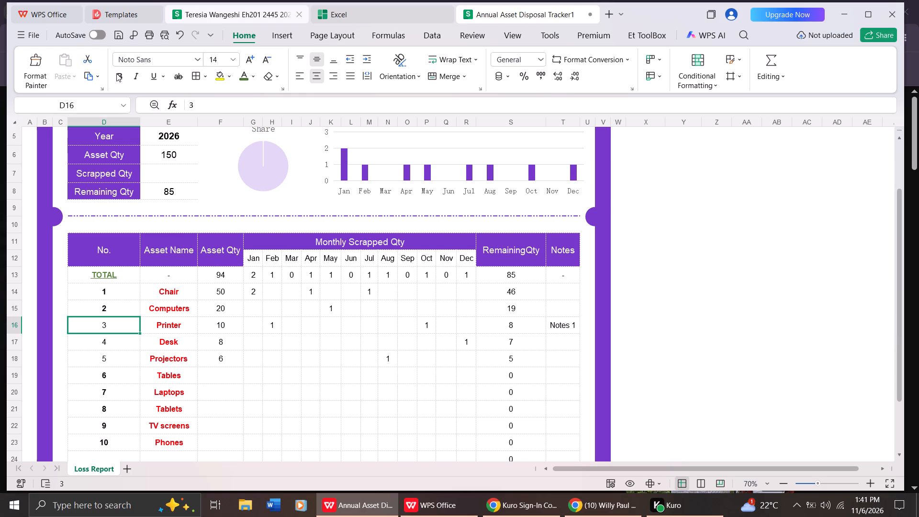
{"action": "left_click", "coordinate": [123, 74]}
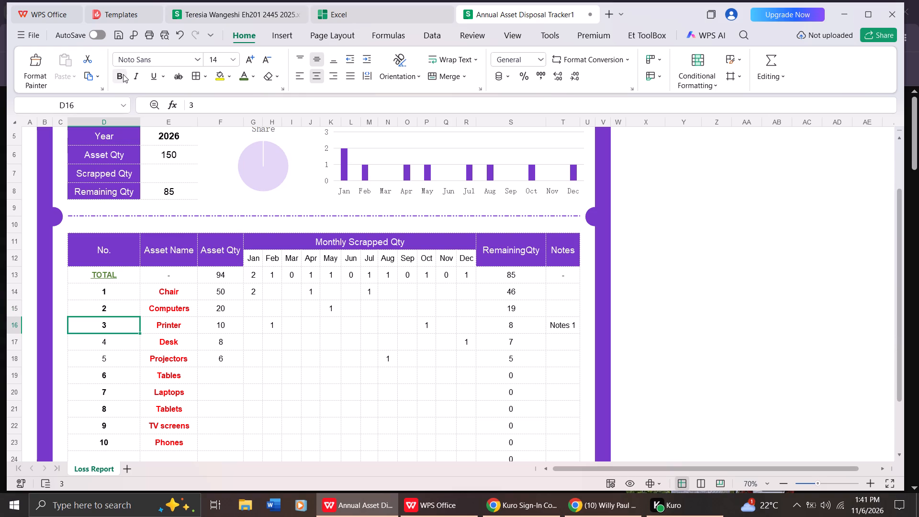
{"action": "left_click", "coordinate": [116, 326]}
{"action": "left_click", "coordinate": [123, 80]}
{"action": "left_click", "coordinate": [116, 342]}
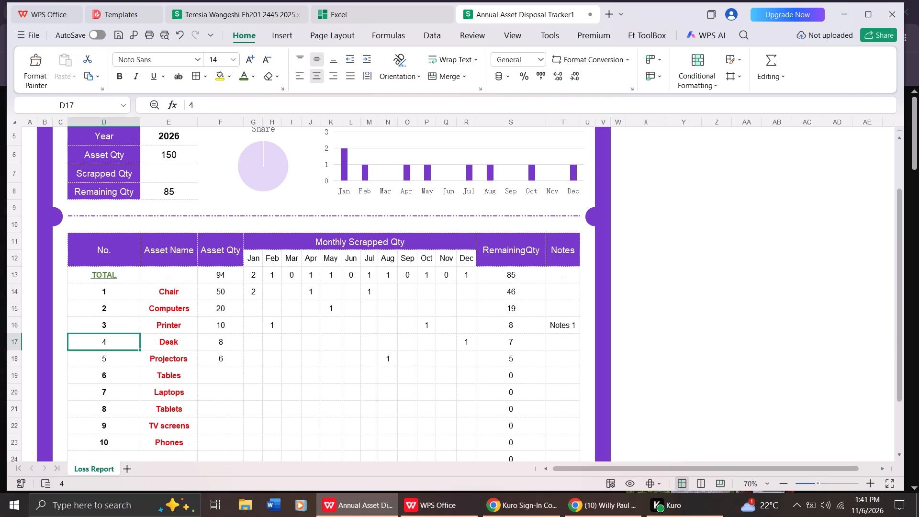
{"action": "left_click", "coordinate": [121, 76]}
{"action": "left_click", "coordinate": [114, 357]}
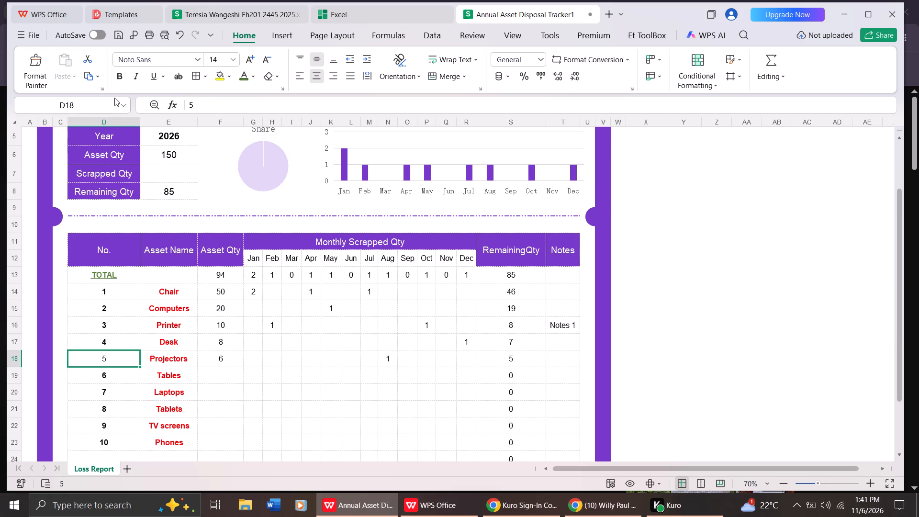
{"action": "left_click", "coordinate": [116, 75]}
Clear the Asset Qty entries in the TOTAL row and the Chair row.
{"action": "left_click", "coordinate": [239, 291]}
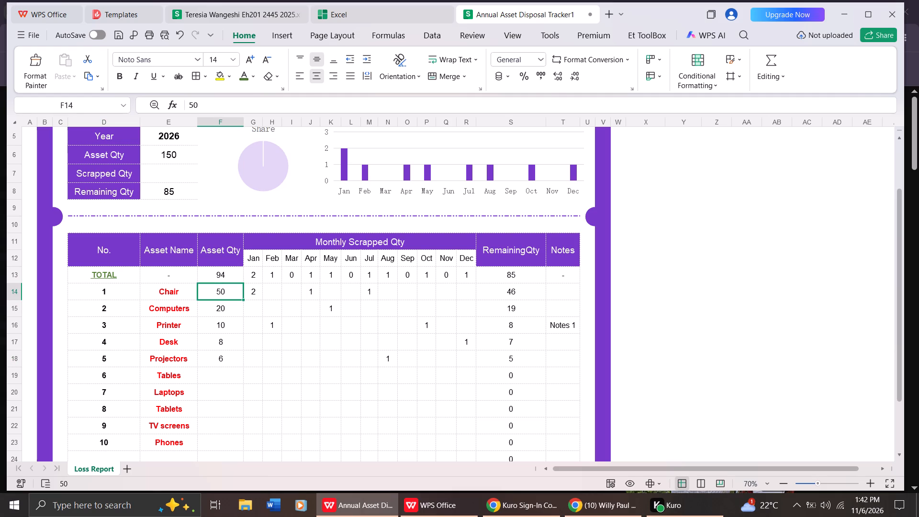
{"action": "left_click", "coordinate": [237, 274]}
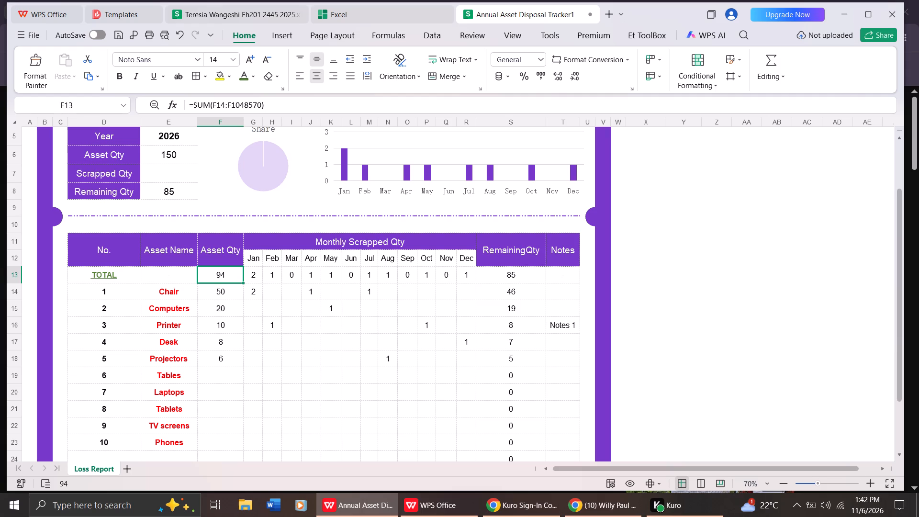
{"action": "key", "text": "BackSpace"}
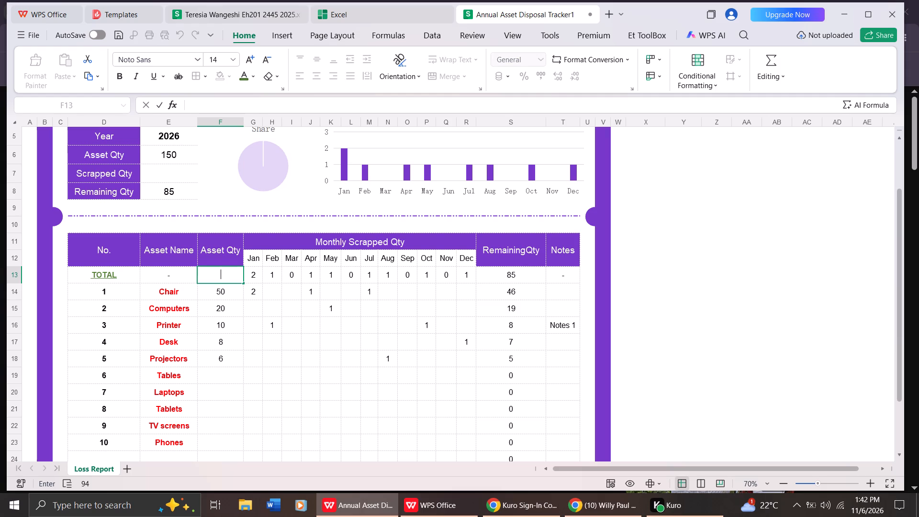
{"action": "left_click", "coordinate": [238, 293]}
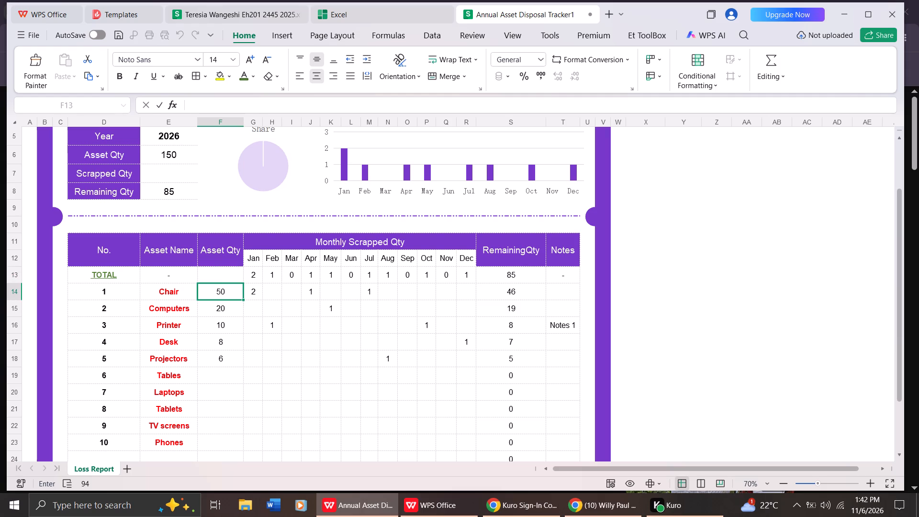
{"action": "key", "text": "BackSpace"}
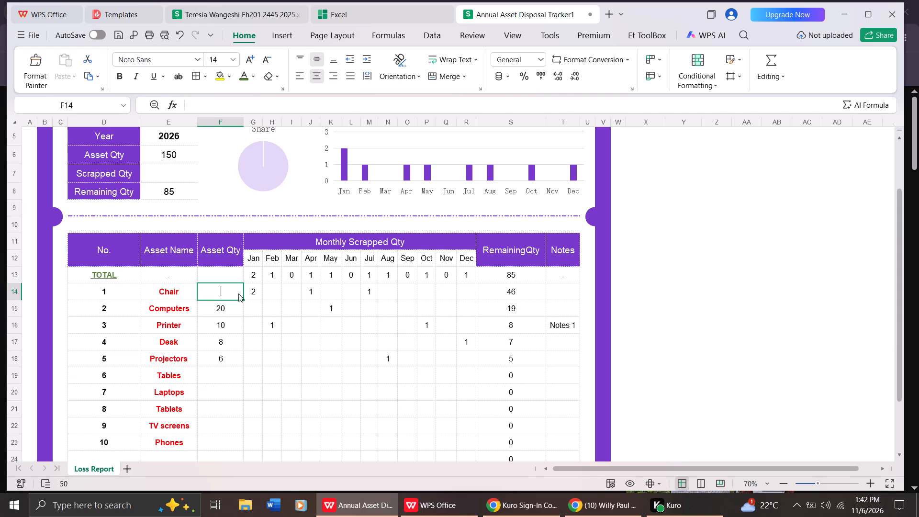
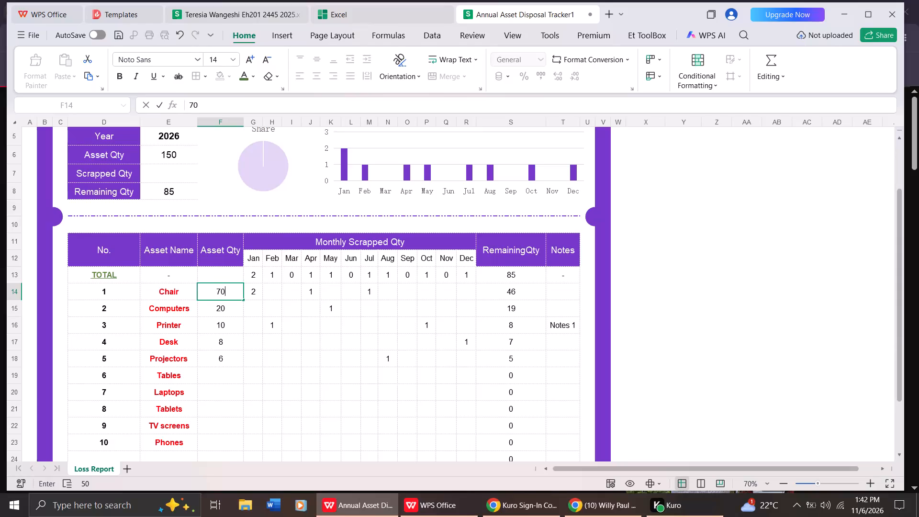
Replace the Asset Qty values with 64 for Computers and 34 for Printer.
{"action": "left_click", "coordinate": [233, 308]}
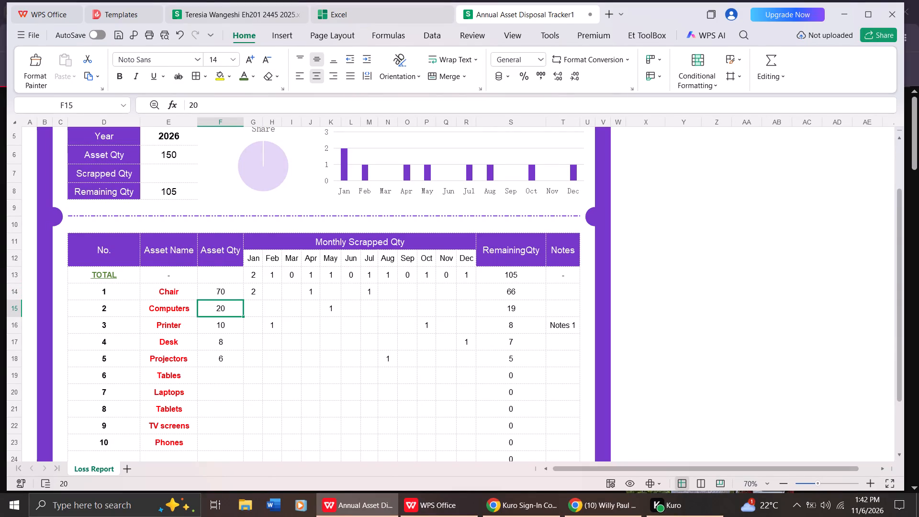
{"action": "key", "text": "BackSpace"}
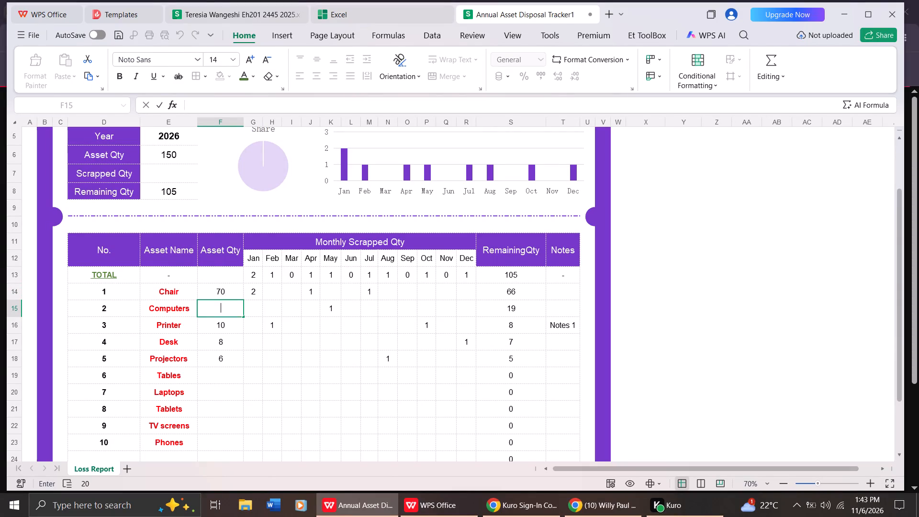
{"action": "key", "text": "6"}
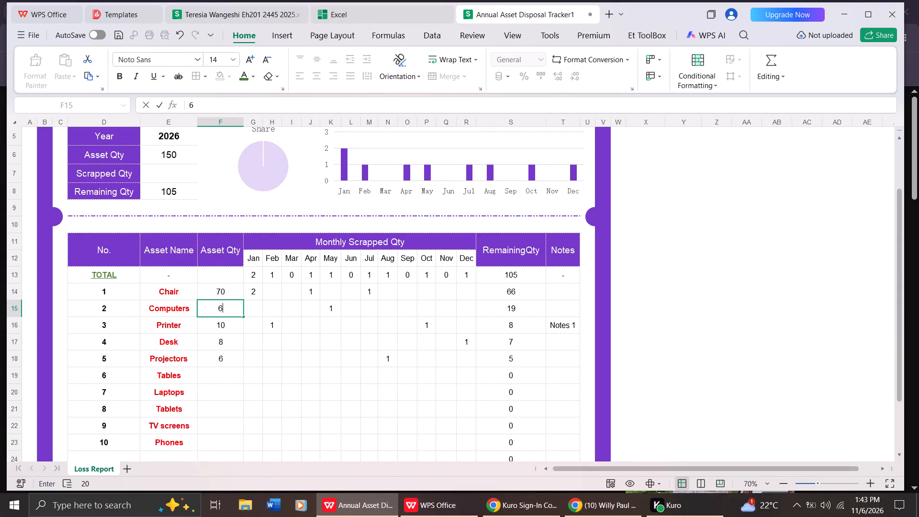
{"action": "key", "text": "4"}
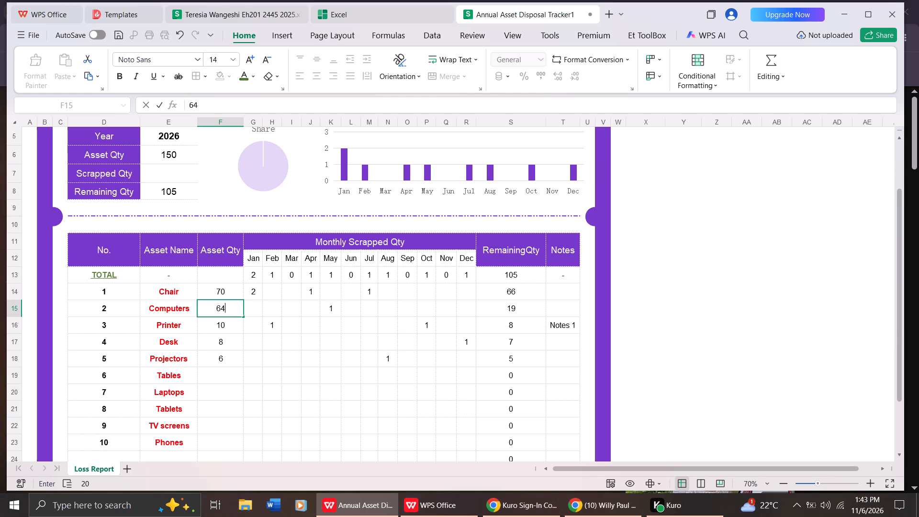
{"action": "left_click", "coordinate": [234, 321]}
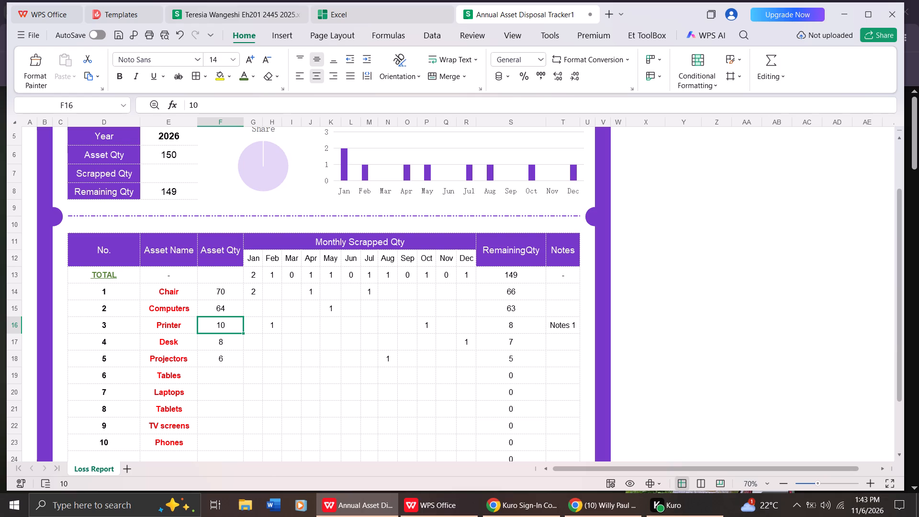
{"action": "key", "text": "BackSpace"}
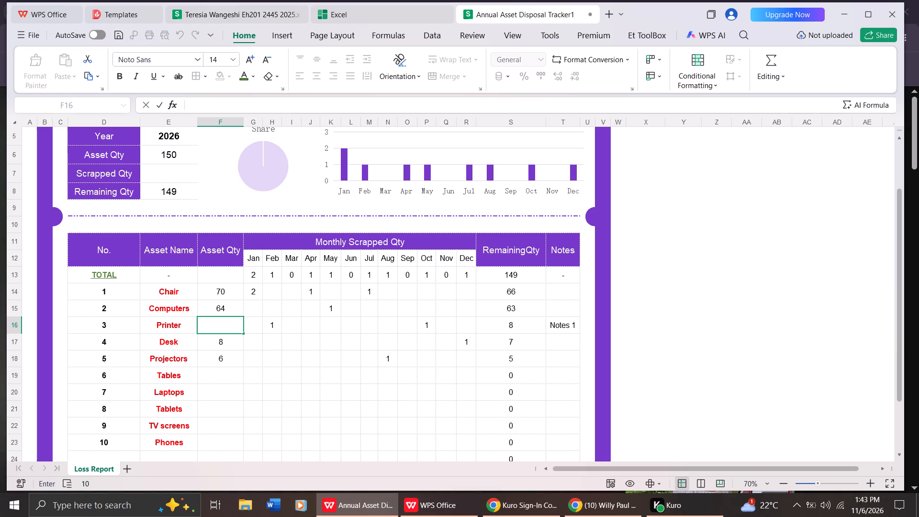
{"action": "type", "text": "34"}
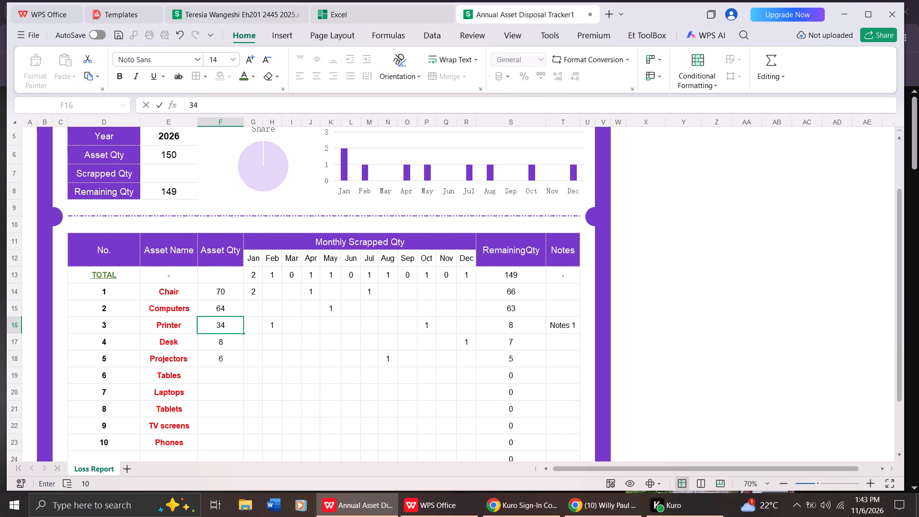
{"action": "left_click", "coordinate": [233, 338]}
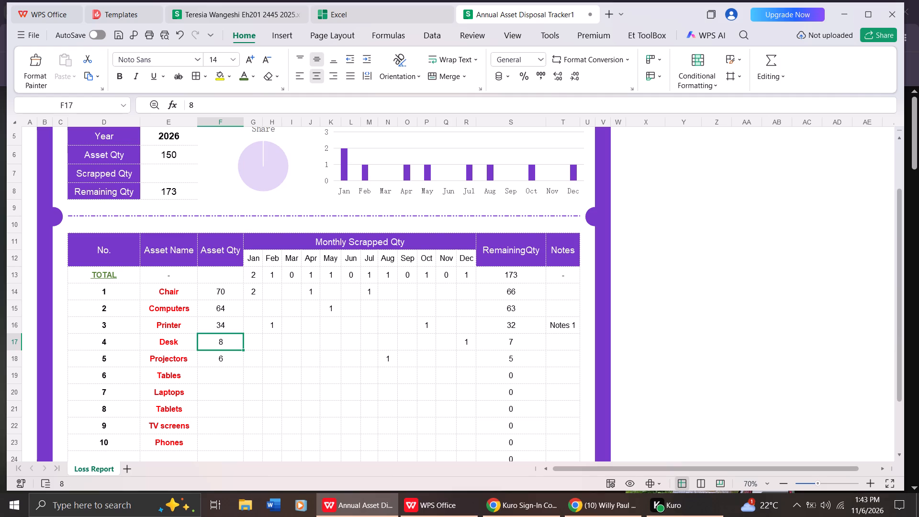
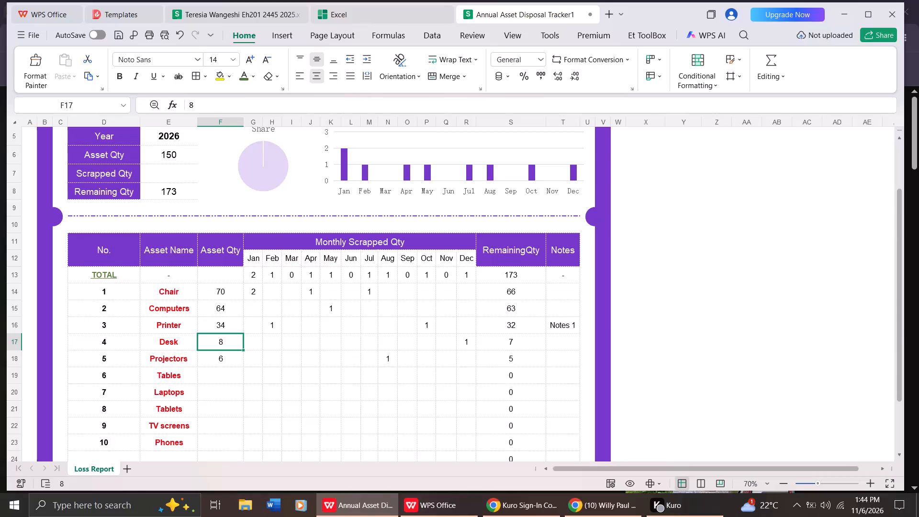
Replace the Asset Qty values with 88 for Desk and 46 for Projectors.
{"action": "key", "text": "8"}
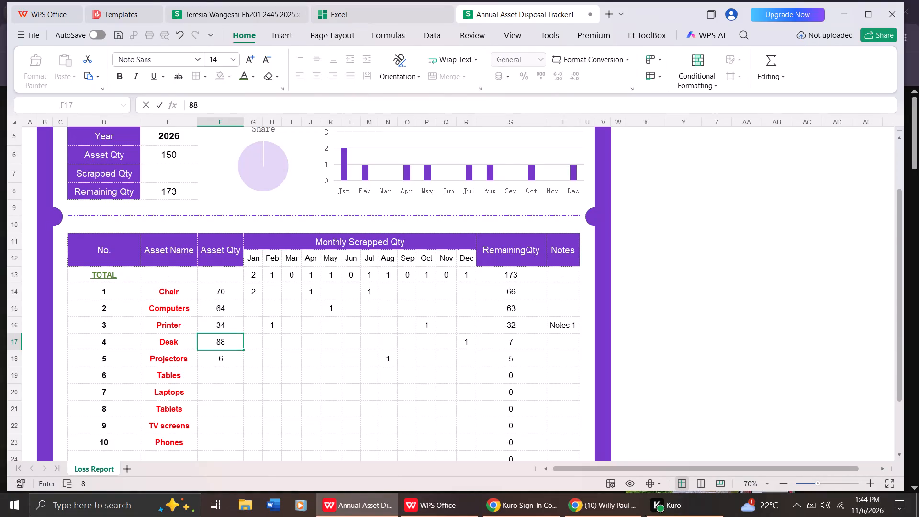
{"action": "left_click", "coordinate": [234, 354]}
{"action": "key", "text": "4"}
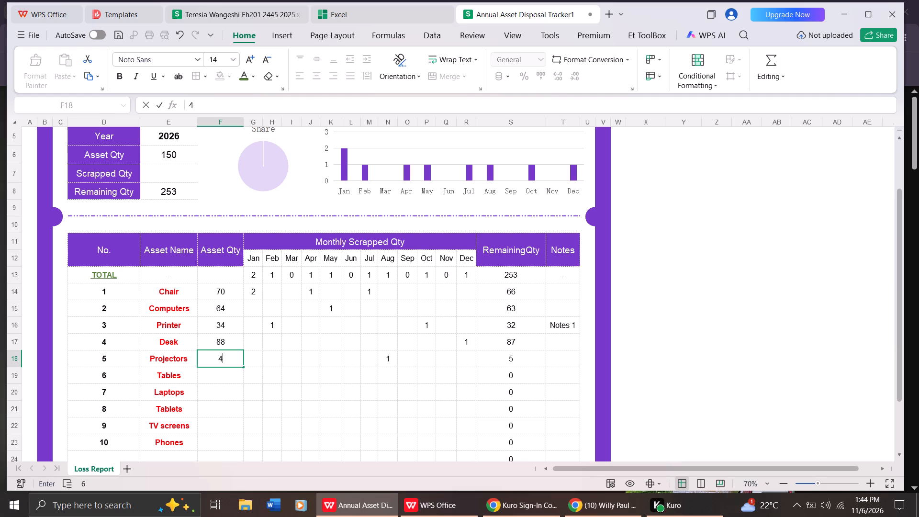
{"action": "key", "text": "6"}
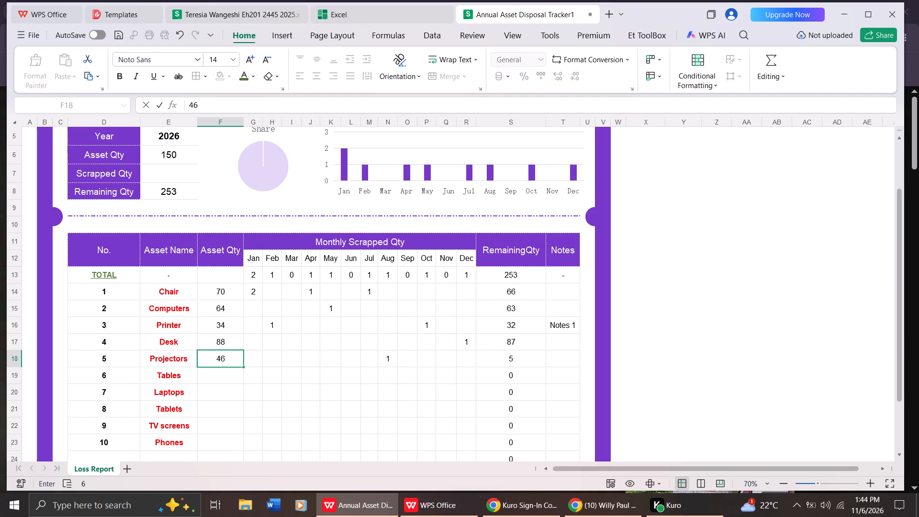
Enter Asset Qty values of 57 for Tables and 150 for Laptops.
{"action": "left_click", "coordinate": [213, 375]}
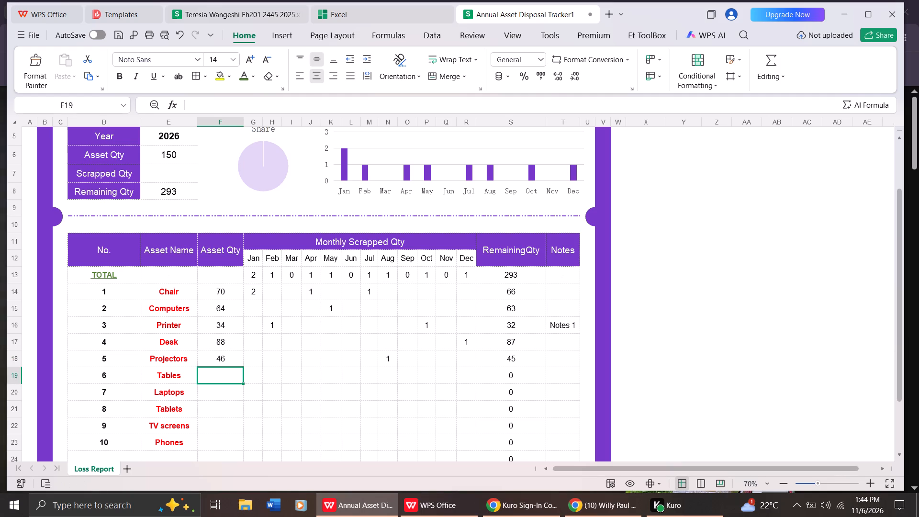
{"action": "key", "text": "5"}
{"action": "key", "text": "7"}
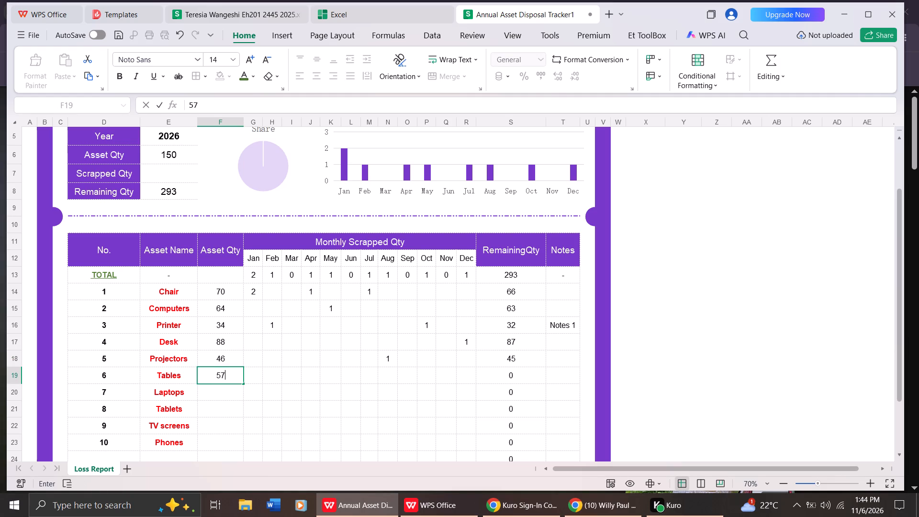
{"action": "left_click", "coordinate": [224, 397]}
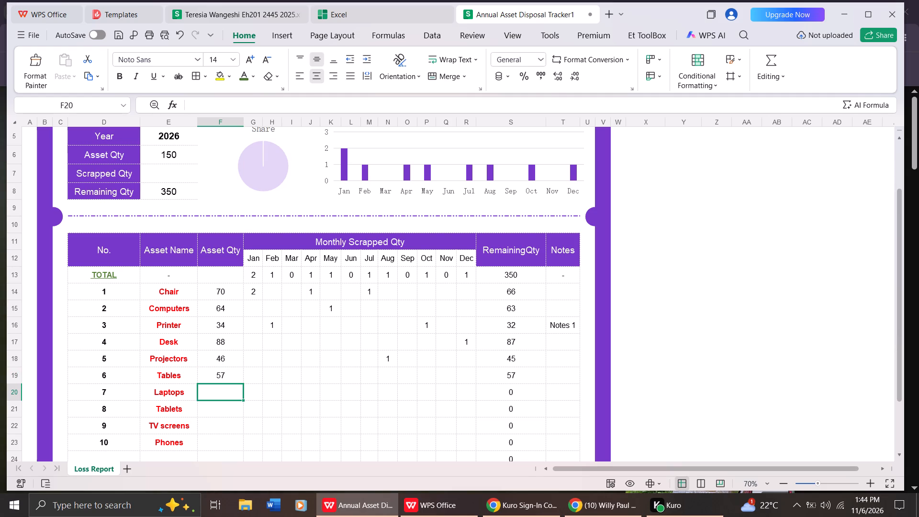
{"action": "type", "text": "15"}
{"action": "key", "text": "0"}
Enter Asset Qty values of 78 for Tablets, 54 for TV screens and 123 for Phones.
{"action": "left_click", "coordinate": [238, 409]}
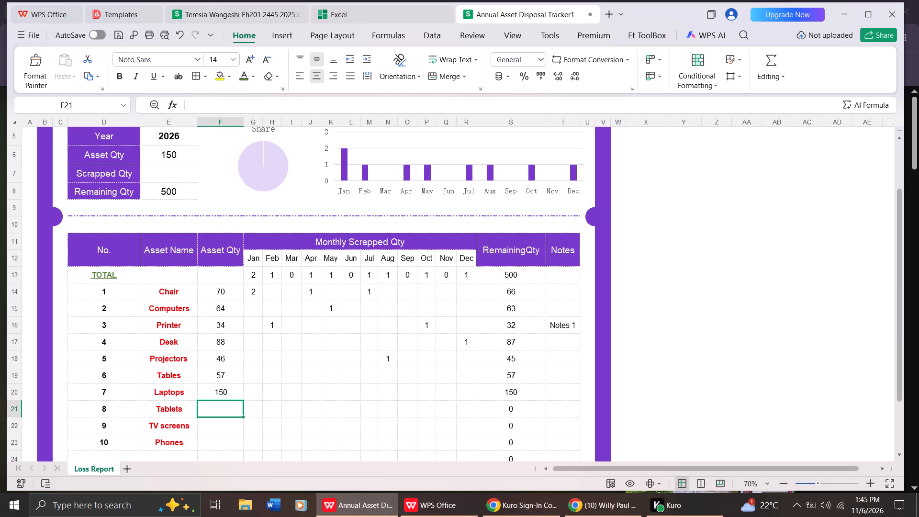
{"action": "key", "text": "7"}
{"action": "key", "text": "8"}
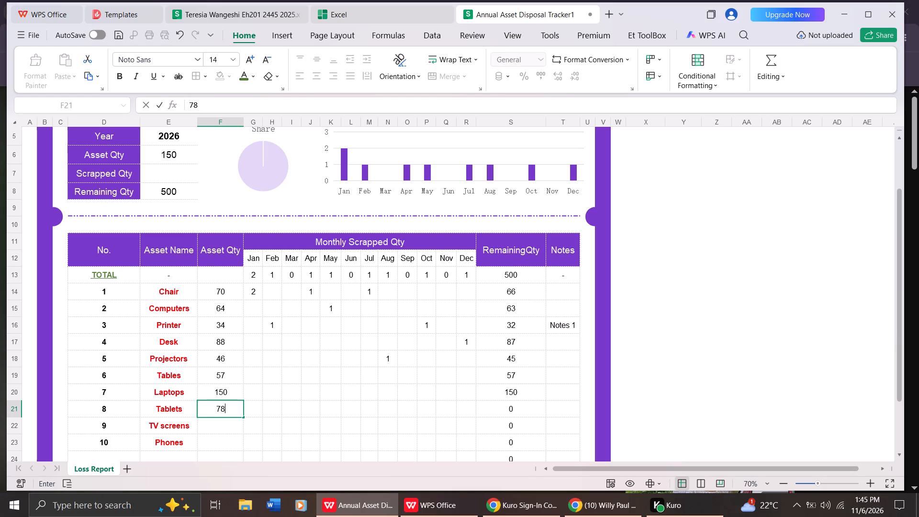
{"action": "left_click", "coordinate": [210, 427]}
{"action": "type", "text": "54"}
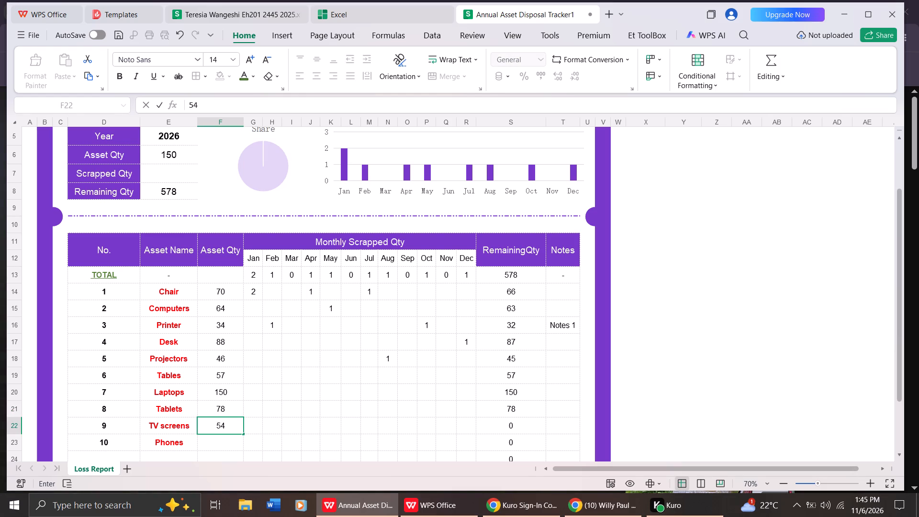
{"action": "left_click", "coordinate": [237, 443]}
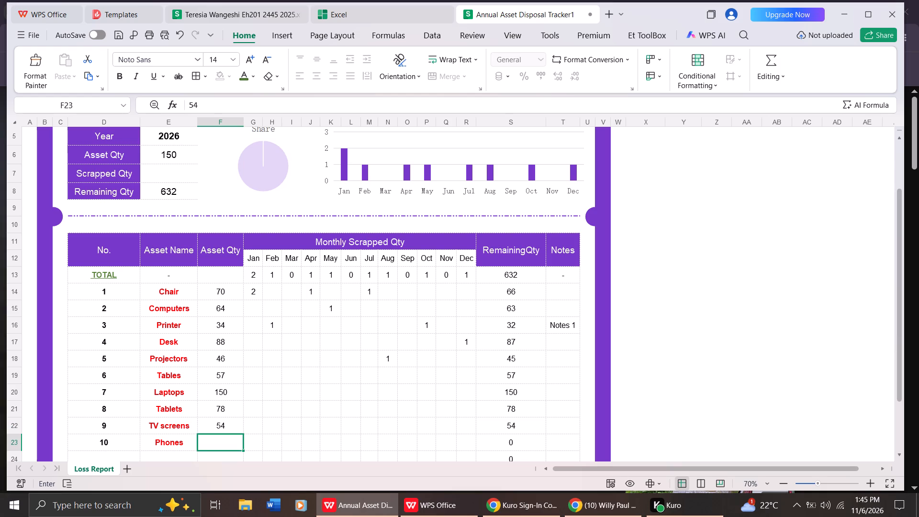
{"action": "type", "text": "123"}
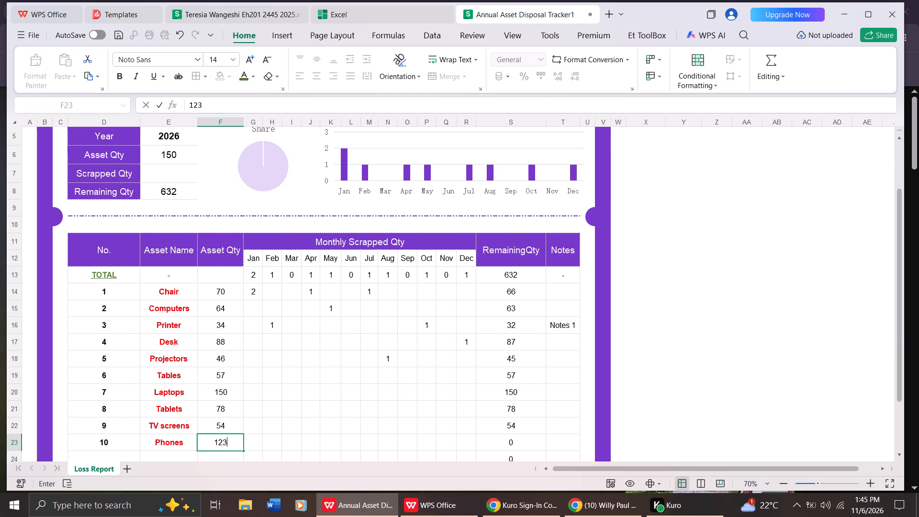
Insert a SUM function in the TOTAL row's Asset Qty cell with F14, F15 and F16 as its first three arguments.
{"action": "left_click", "coordinate": [226, 274]}
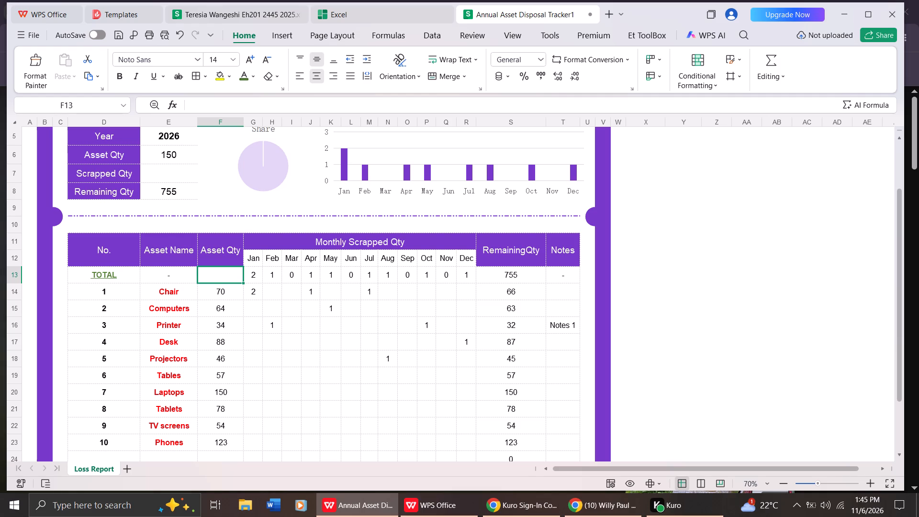
{"action": "left_click", "coordinate": [179, 106]}
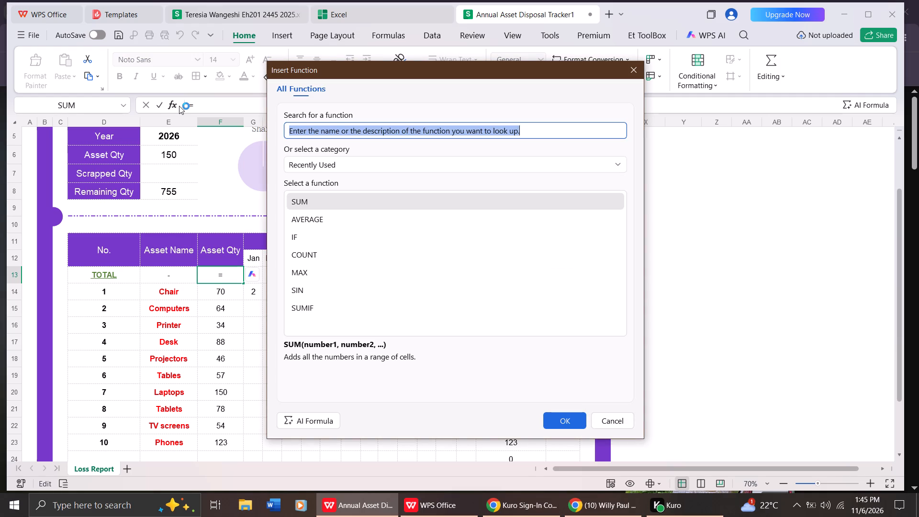
{"action": "left_click", "coordinate": [351, 201]}
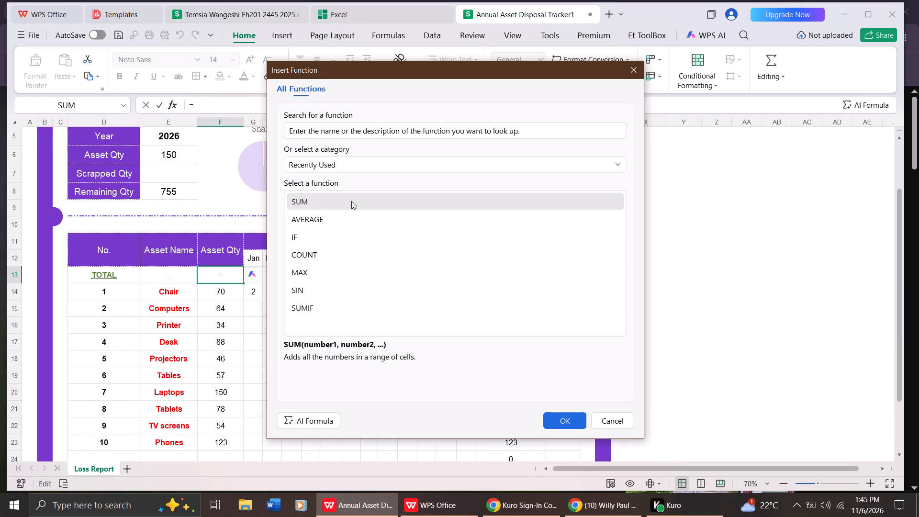
{"action": "double_click", "coordinate": [351, 201]}
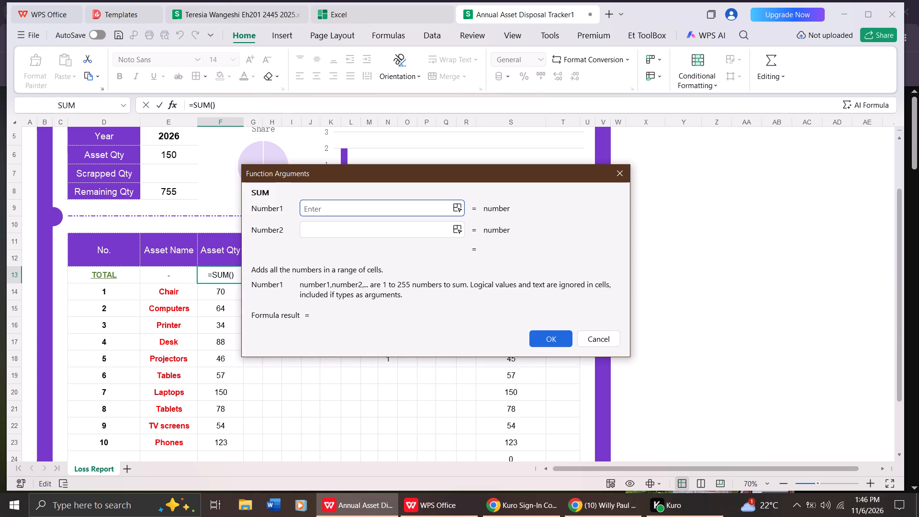
{"action": "type", "text": "F14"}
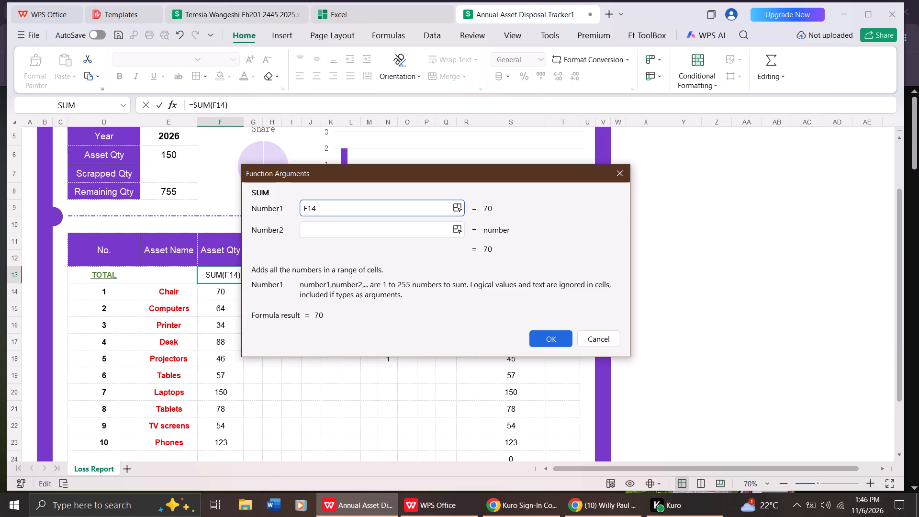
{"action": "left_click", "coordinate": [328, 236]}
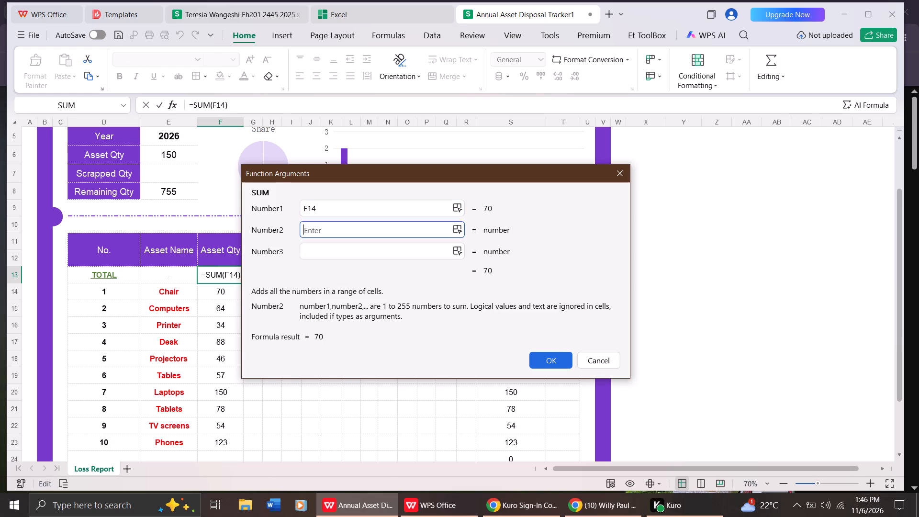
{"action": "type", "text": "F1"}
{"action": "key", "text": "5"}
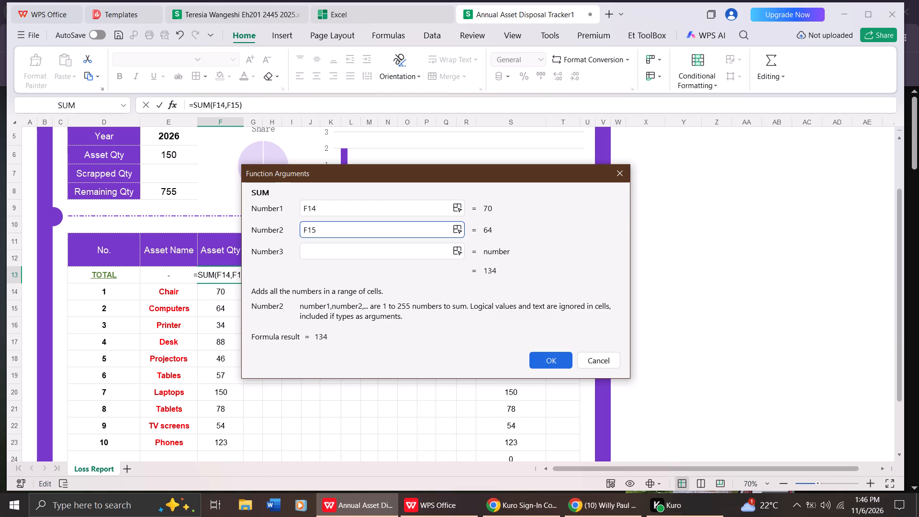
{"action": "left_click", "coordinate": [316, 246]}
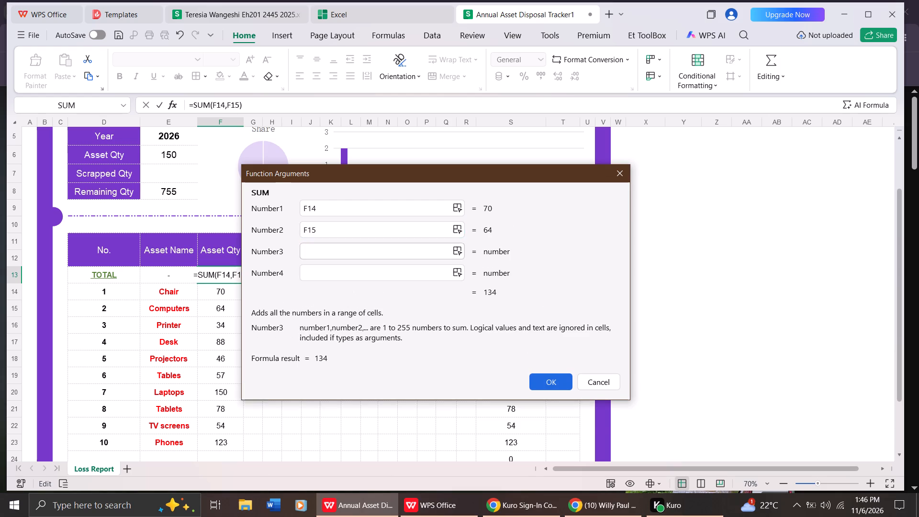
{"action": "type", "text": "F16"}
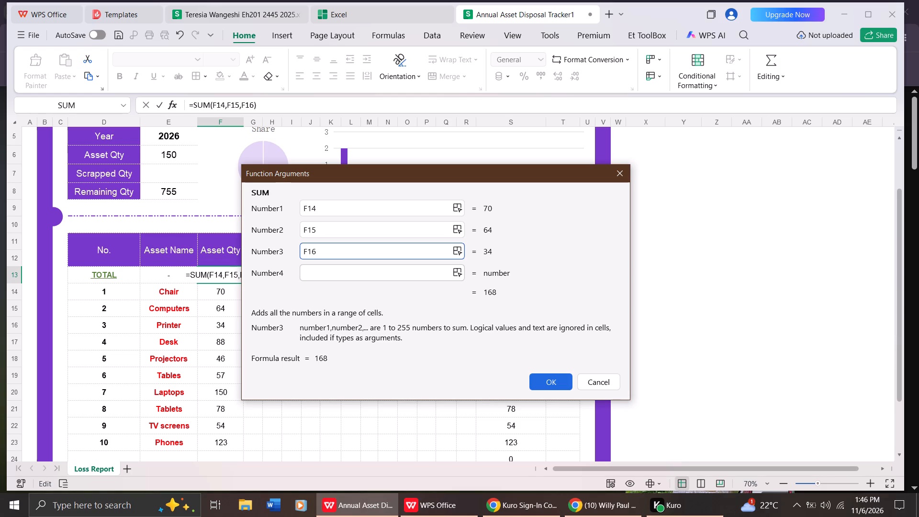
Add F17 and F18 as the fourth and fifth arguments of the SUM function.
{"action": "left_click", "coordinate": [326, 275]}
{"action": "left_click", "coordinate": [326, 275]}
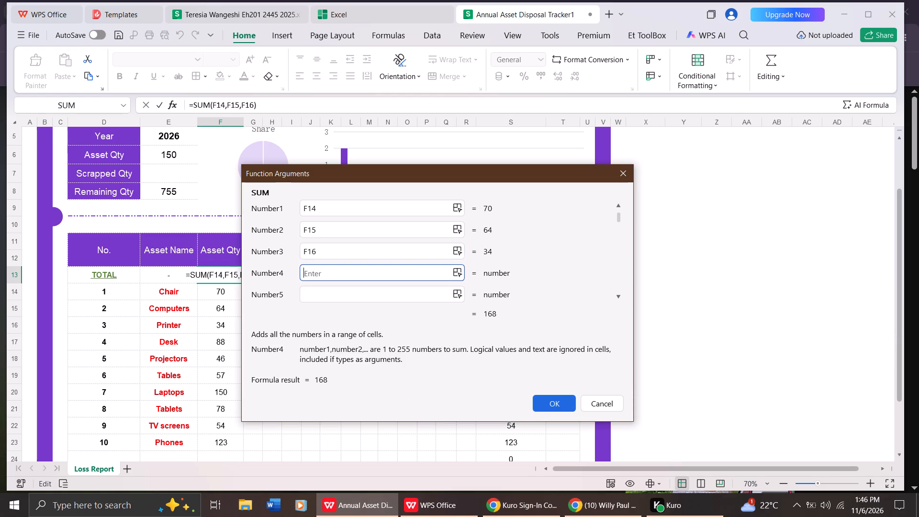
{"action": "type", "text": "F17"}
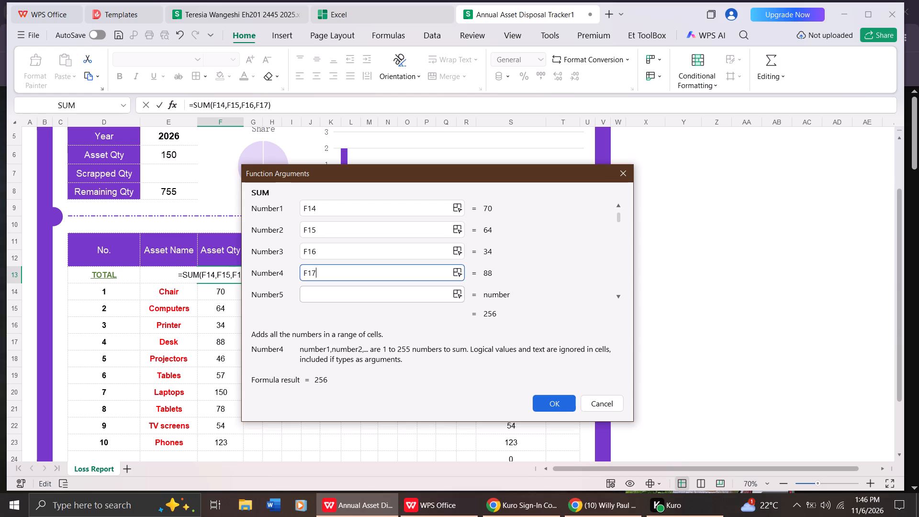
{"action": "double_click", "coordinate": [319, 297]}
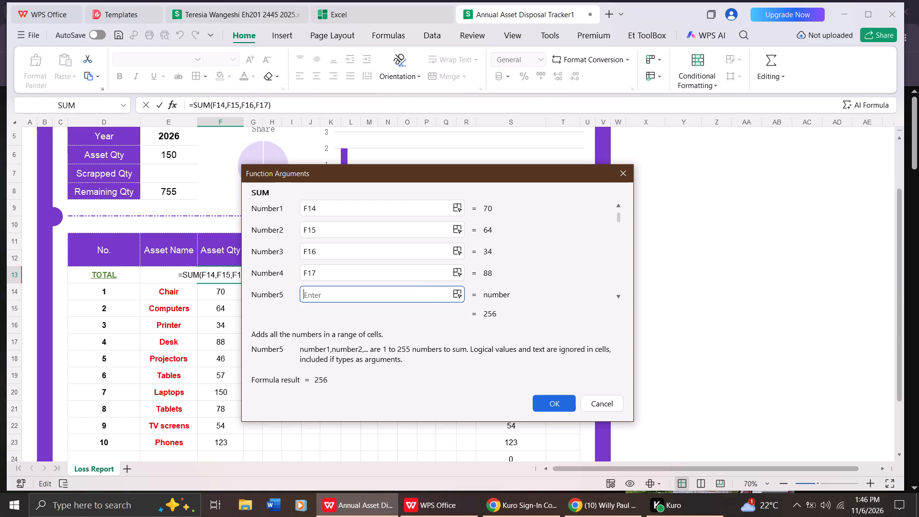
{"action": "key", "text": "f"}
{"action": "key", "text": "1"}
{"action": "key", "text": "8"}
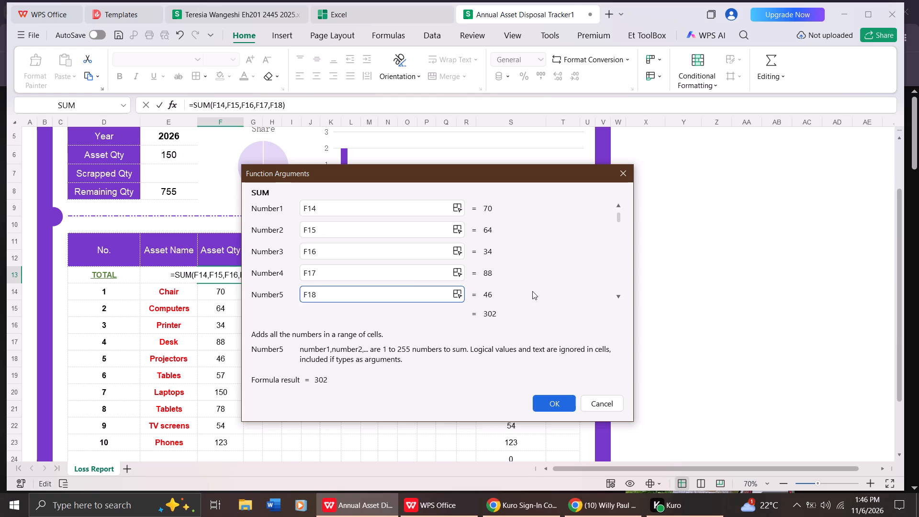
Add F19 and F20 as the sixth and seventh arguments of the SUM function.
{"action": "left_click", "coordinate": [618, 295]}
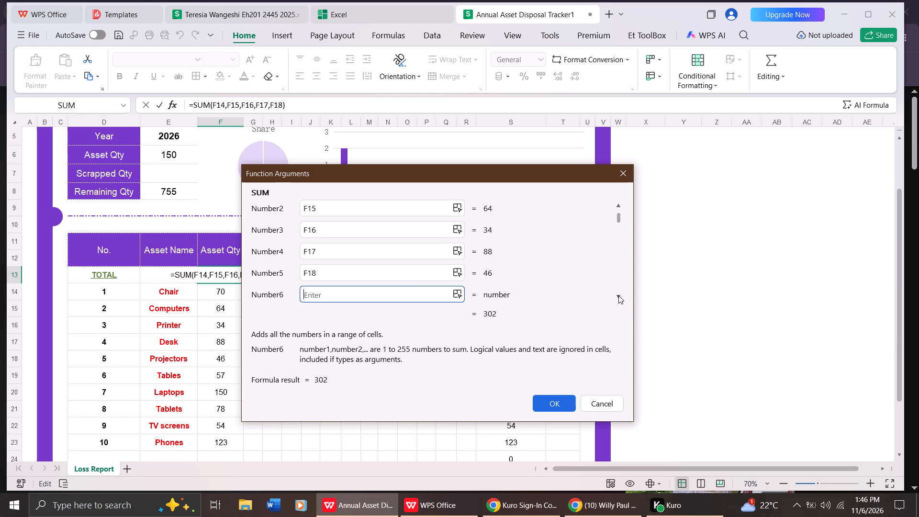
{"action": "double_click", "coordinate": [618, 295]}
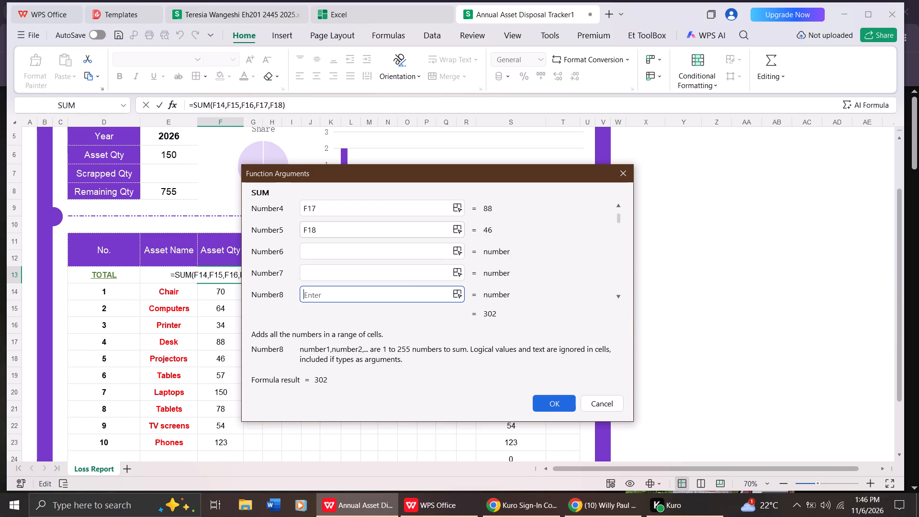
{"action": "left_click", "coordinate": [414, 247]}
{"action": "left_click", "coordinate": [414, 247]}
{"action": "left_click", "coordinate": [414, 247]}
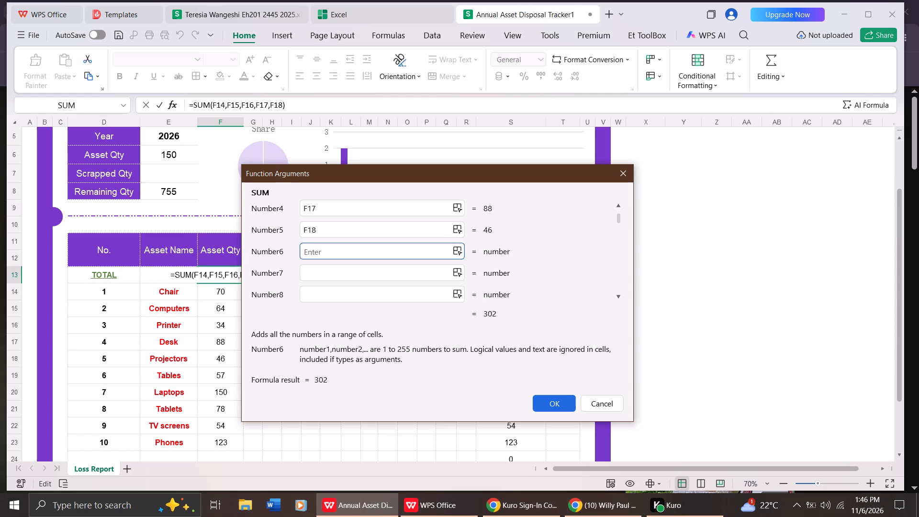
{"action": "type", "text": "F1"}
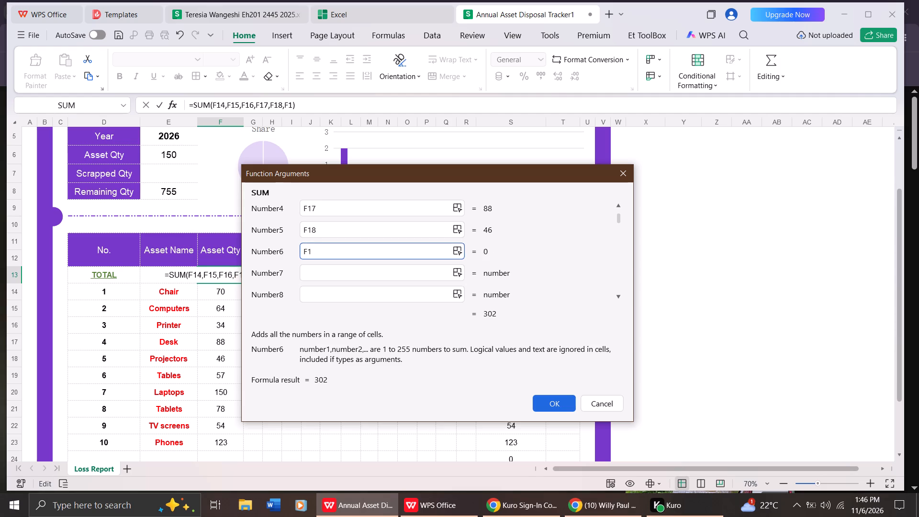
{"action": "key", "text": "9"}
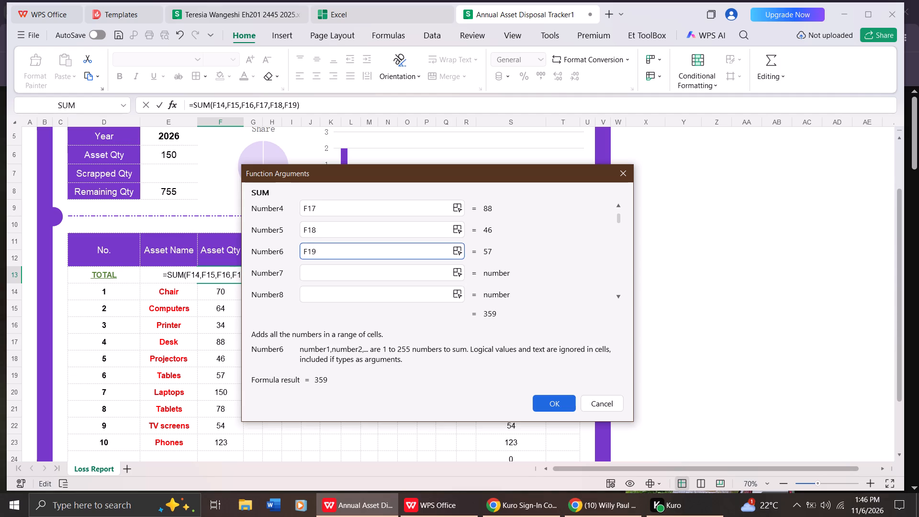
{"action": "left_click", "coordinate": [389, 269]}
{"action": "double_click", "coordinate": [389, 269]}
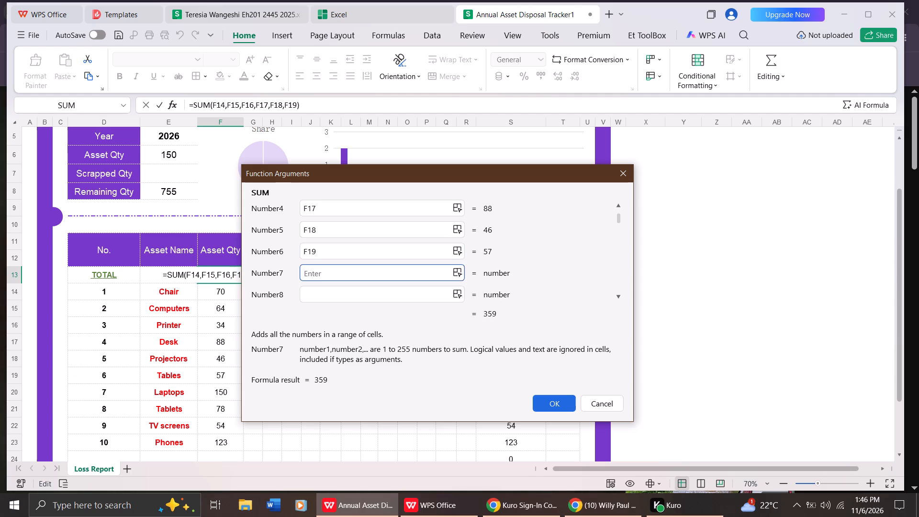
{"action": "type", "text": "F2"}
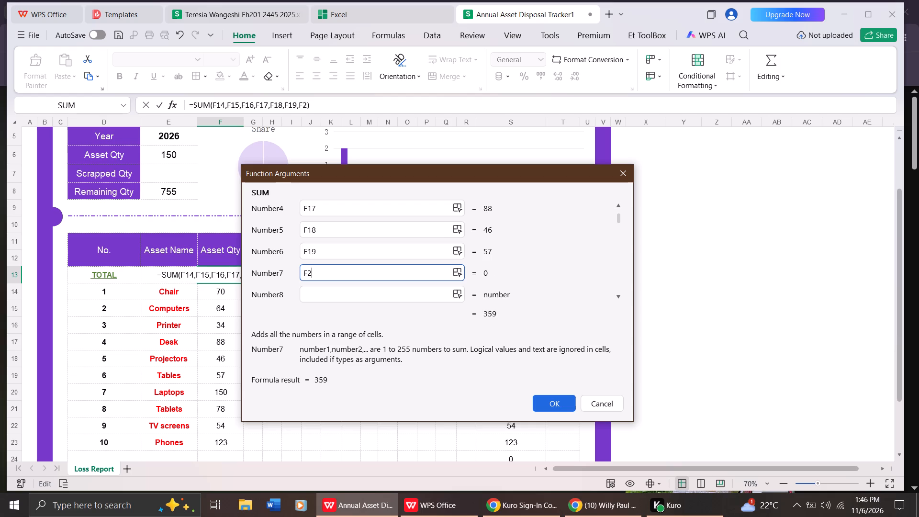
{"action": "key", "text": "0"}
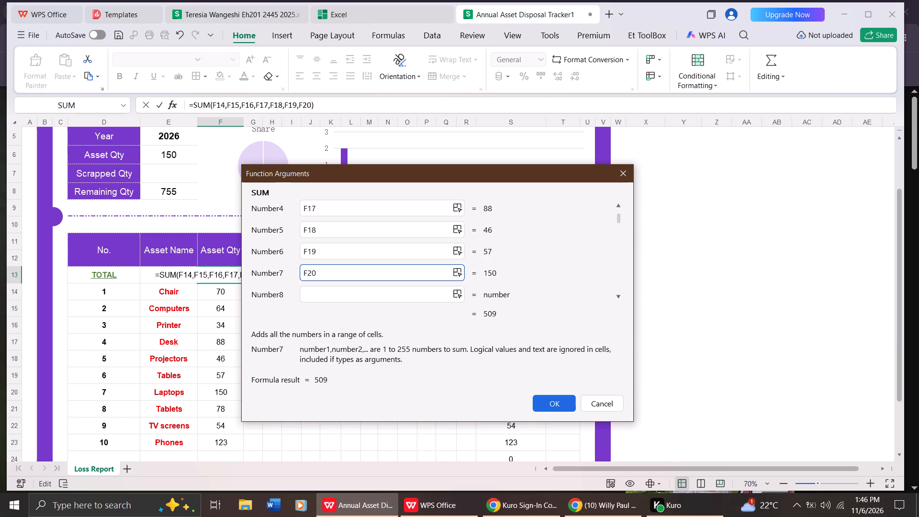
Add F21 as the eighth argument of the SUM function.
{"action": "left_click", "coordinate": [364, 295]}
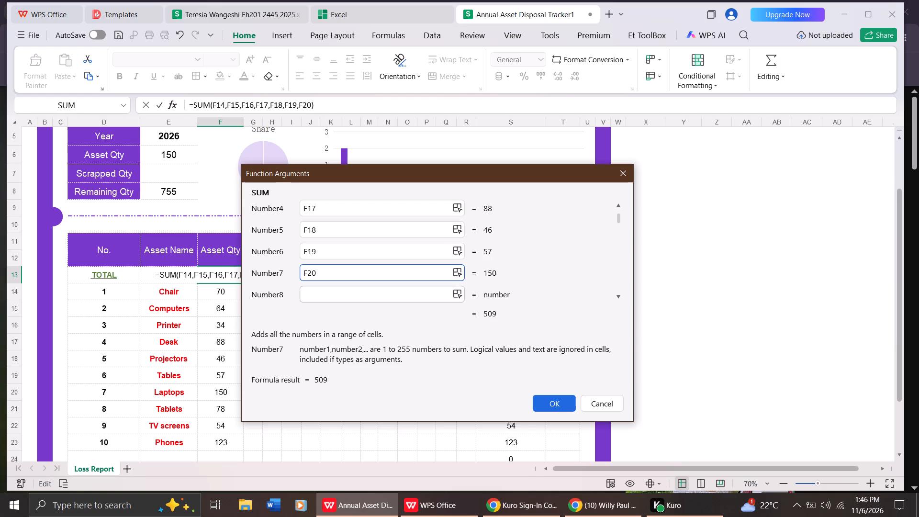
{"action": "left_click", "coordinate": [364, 295]}
{"action": "type", "text": "F2"}
{"action": "key", "text": "0"}
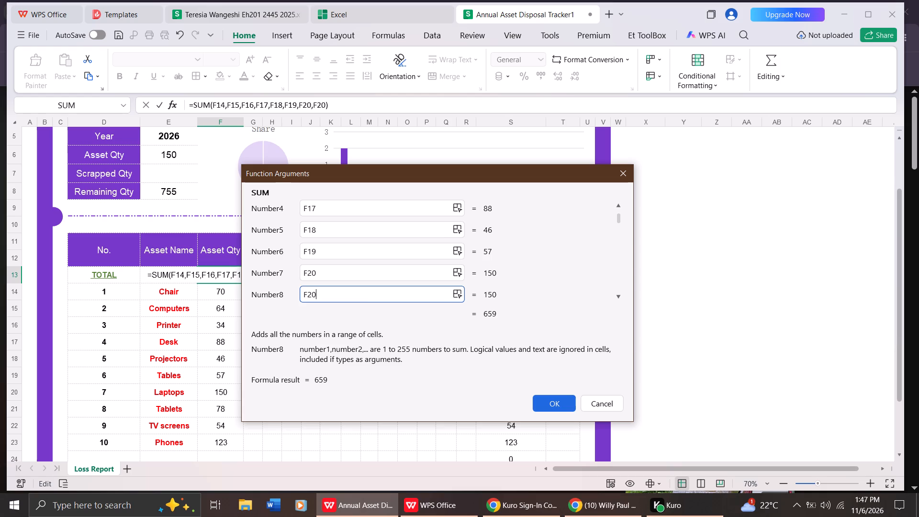
{"action": "triple_click", "coordinate": [620, 296]}
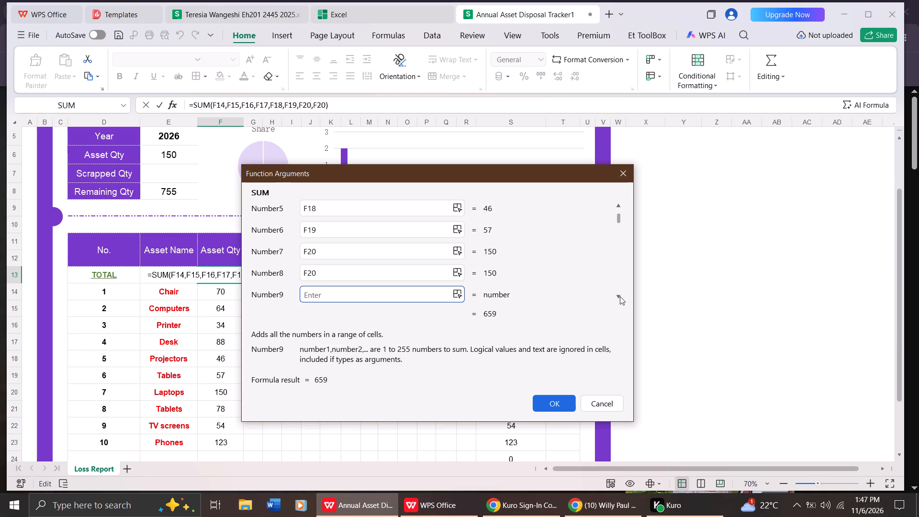
{"action": "left_click", "coordinate": [401, 230]}
{"action": "left_click", "coordinate": [401, 230]}
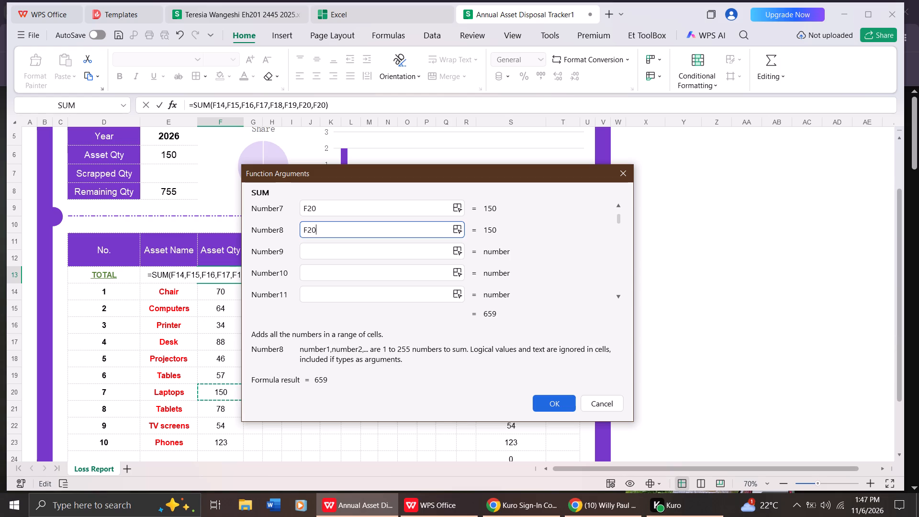
{"action": "left_click", "coordinate": [403, 208]}
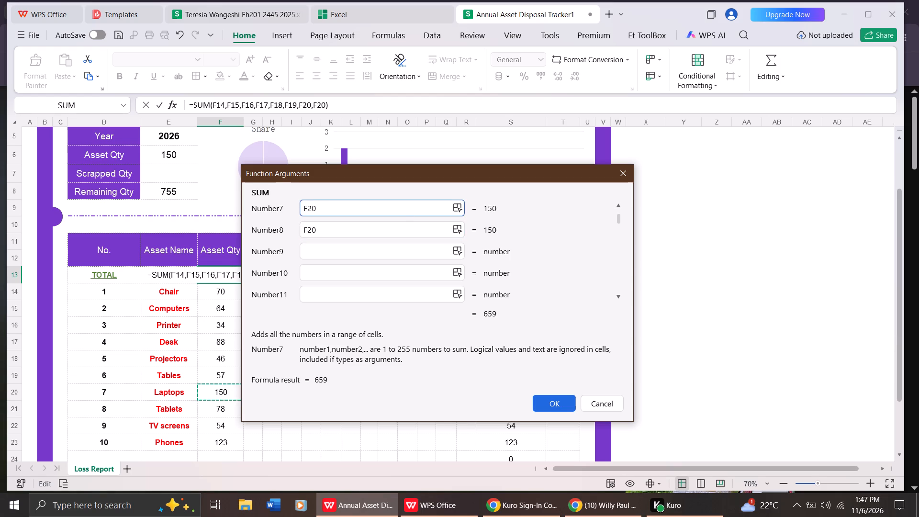
{"action": "left_click", "coordinate": [398, 227]}
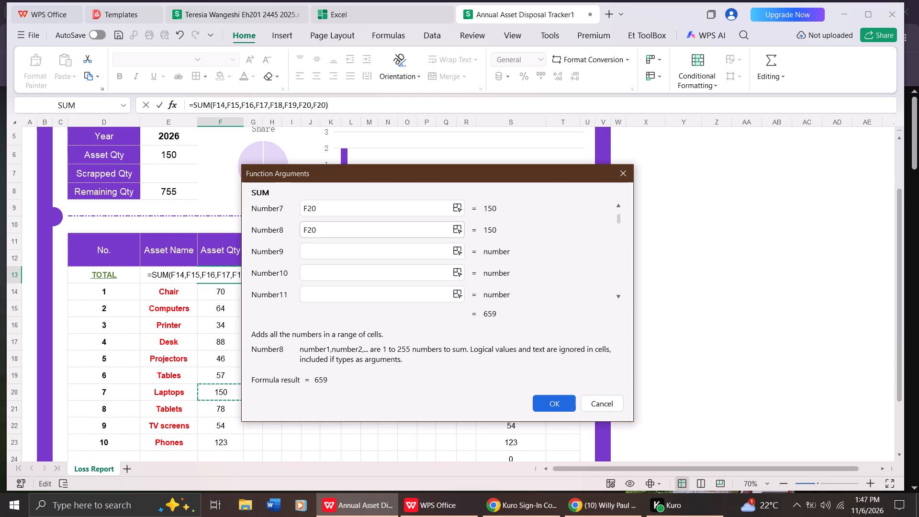
{"action": "key", "text": "BackSpace"}
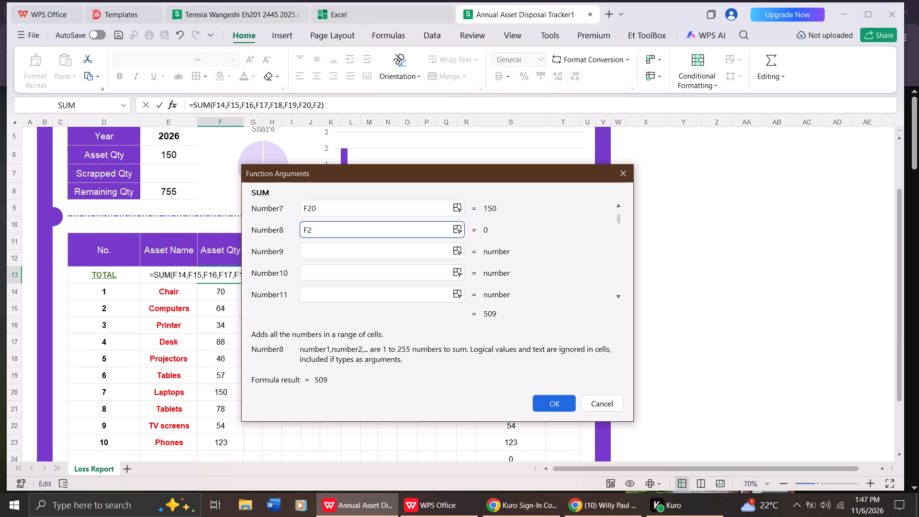
{"action": "key", "text": "1"}
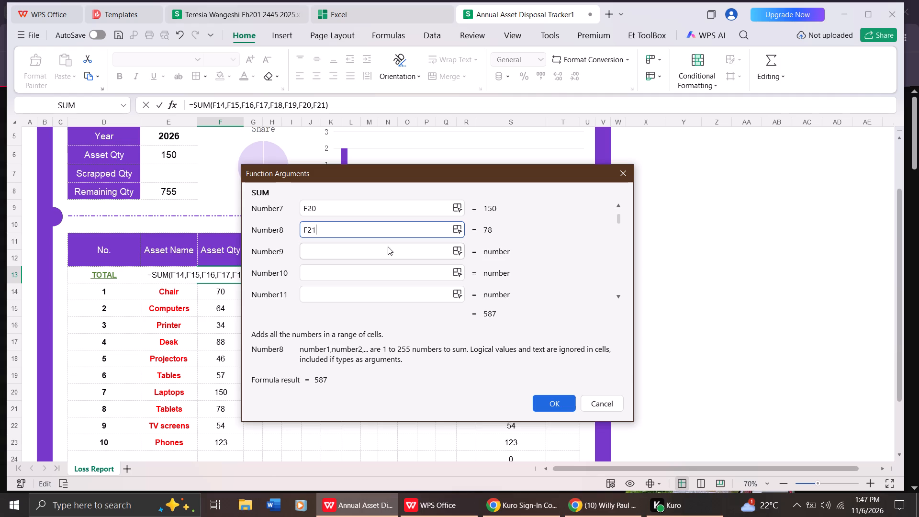
Add F22 and F23 as the ninth and tenth arguments and apply the SUM function to the cell.
{"action": "left_click", "coordinate": [373, 255]}
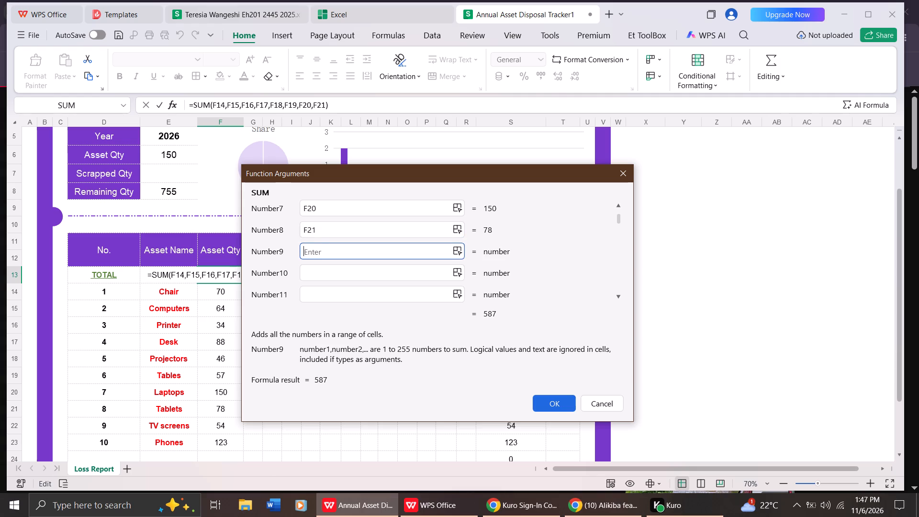
{"action": "key", "text": "f"}
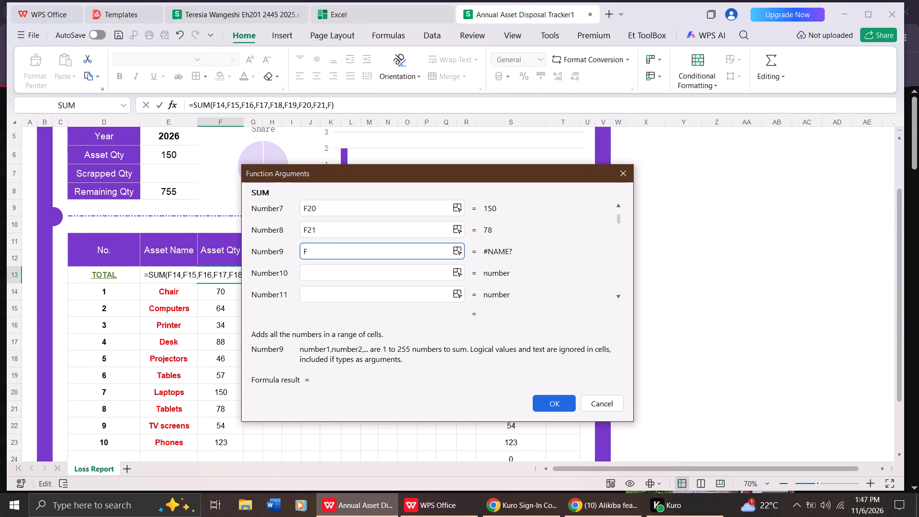
{"action": "type", "text": "22"}
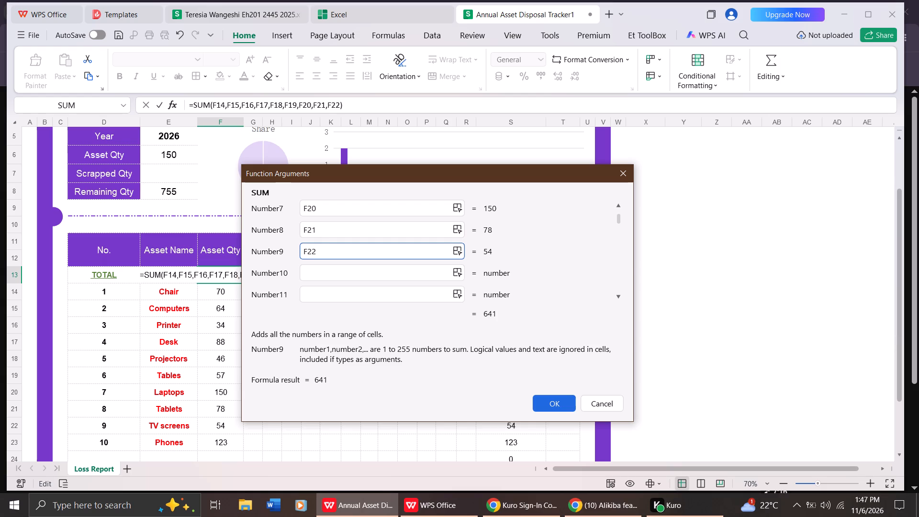
{"action": "left_click", "coordinate": [323, 278]}
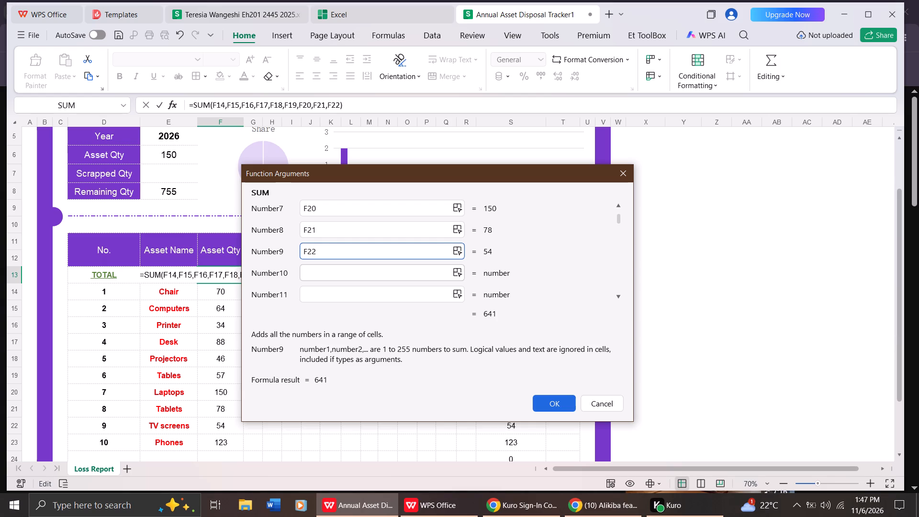
{"action": "key", "text": "f"}
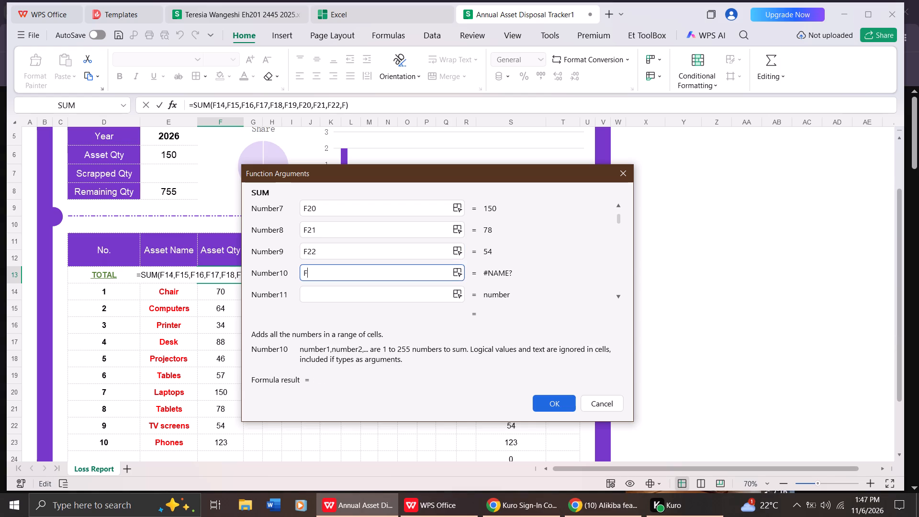
{"action": "type", "text": "23"}
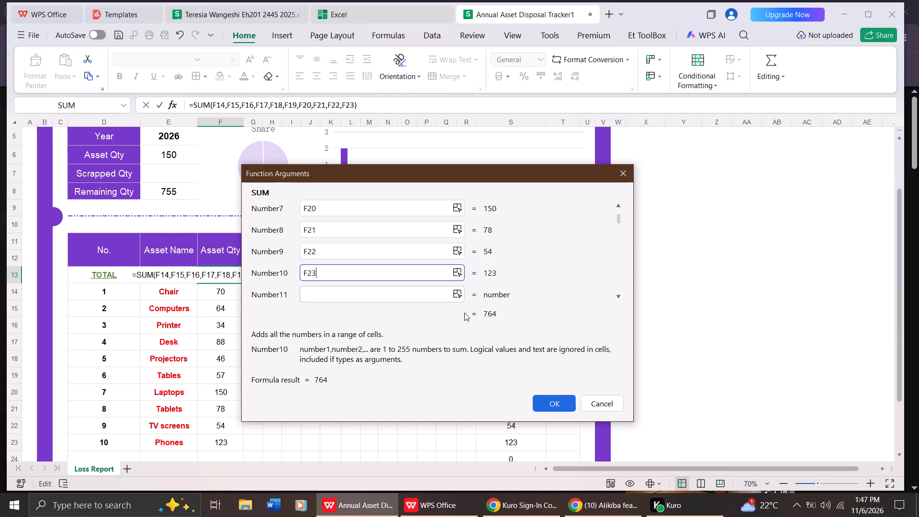
{"action": "left_click", "coordinate": [546, 399]}
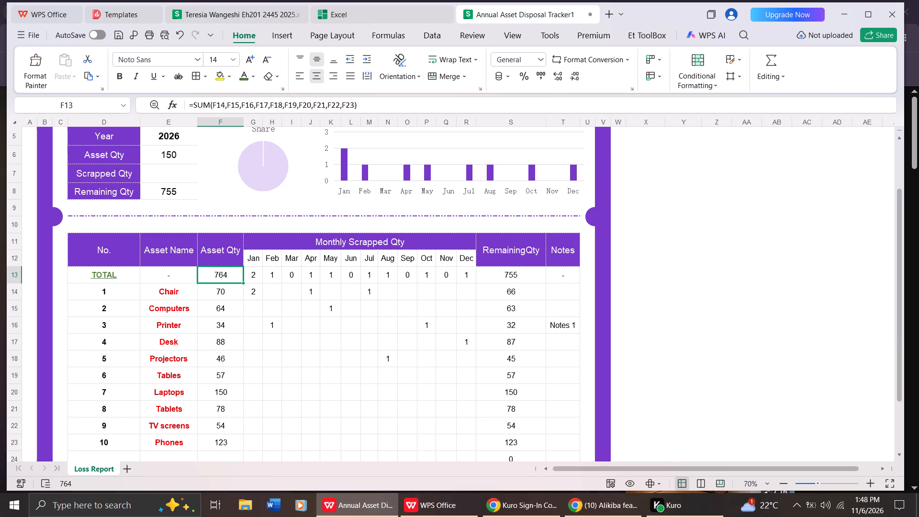
Format the TOTAL row's Asset Qty value as bold, underlined and dark green to match the TOTAL label.
{"action": "left_click", "coordinate": [237, 279]}
{"action": "left_click", "coordinate": [118, 79]}
{"action": "left_click", "coordinate": [252, 75]}
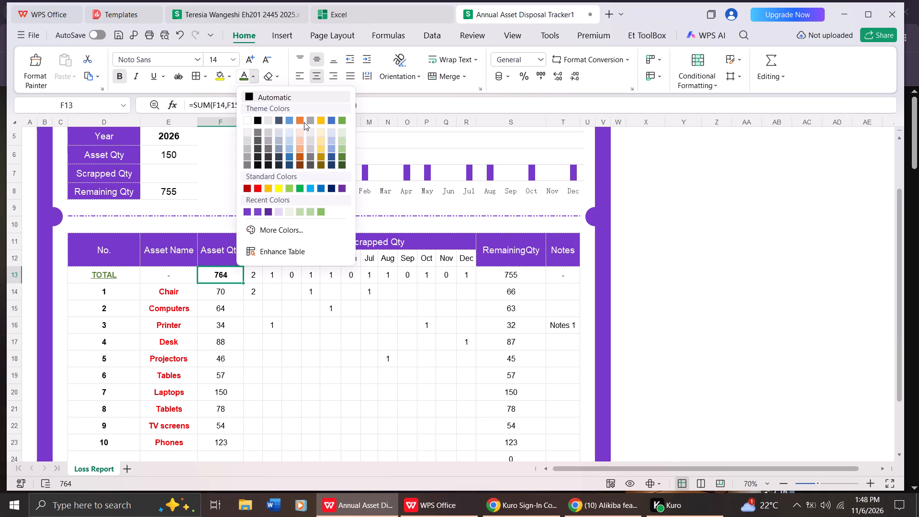
{"action": "left_click", "coordinate": [320, 118]}
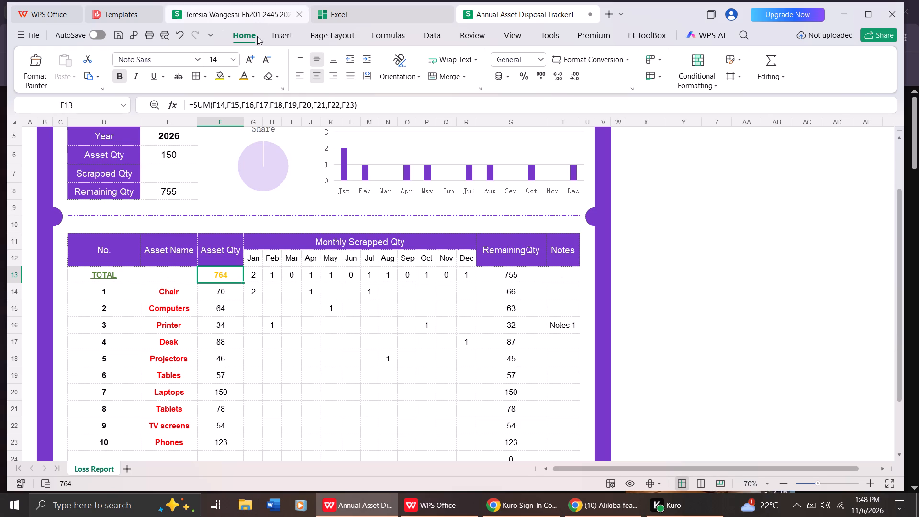
{"action": "left_click", "coordinate": [254, 74]}
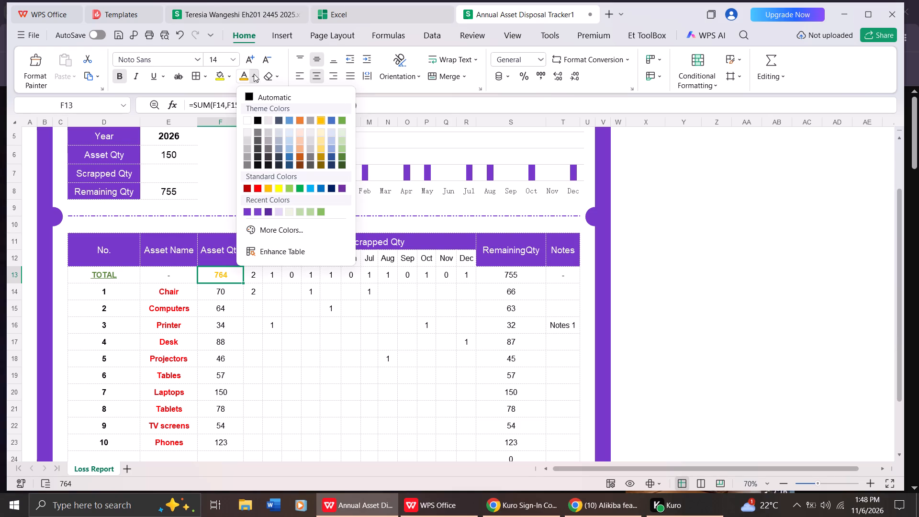
{"action": "left_click", "coordinate": [342, 156]}
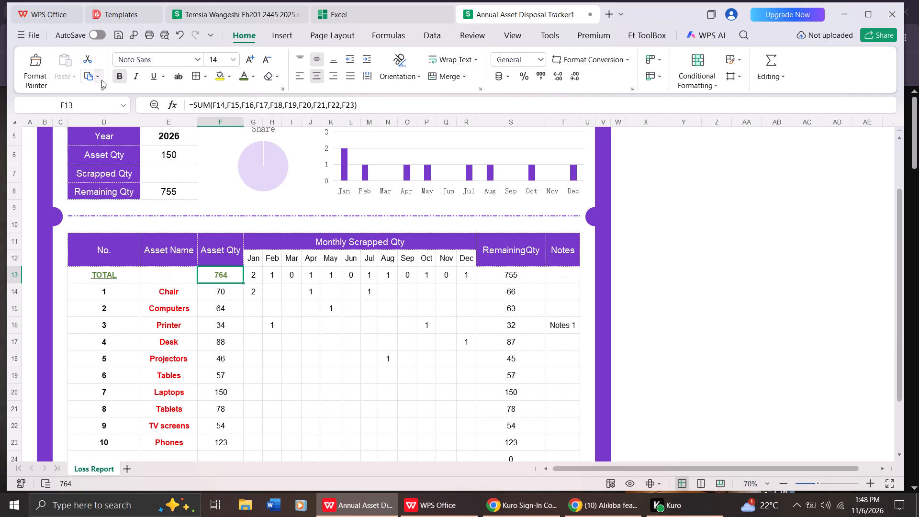
{"action": "left_click", "coordinate": [148, 78]}
Format the TOTAL row's Asset Name cell as bold, underlined and dark green to match the TOTAL label.
{"action": "left_click", "coordinate": [161, 272]}
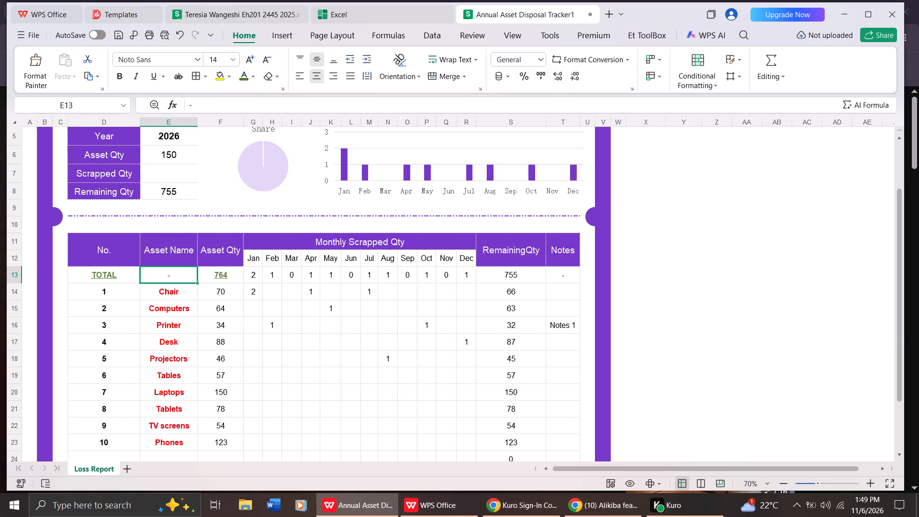
{"action": "left_click", "coordinate": [161, 272]}
{"action": "left_click", "coordinate": [120, 78]}
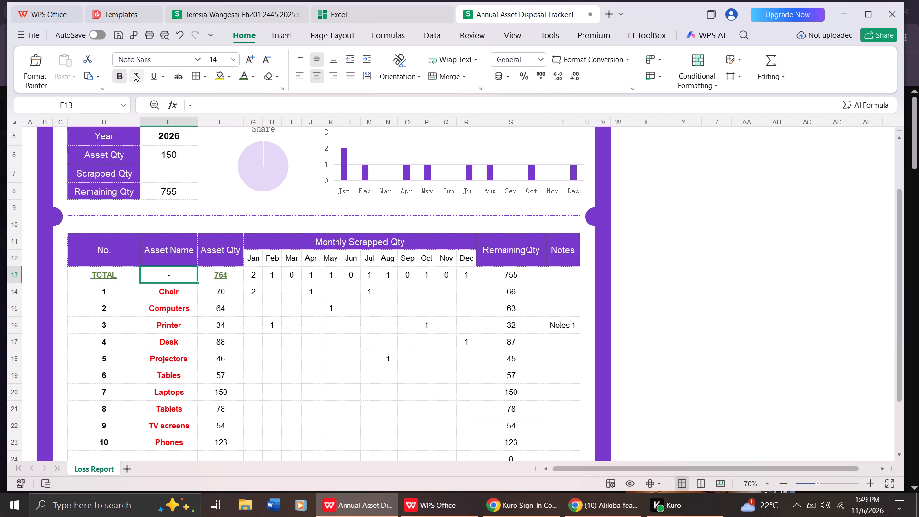
{"action": "left_click", "coordinate": [154, 77]}
{"action": "left_click", "coordinate": [252, 74]}
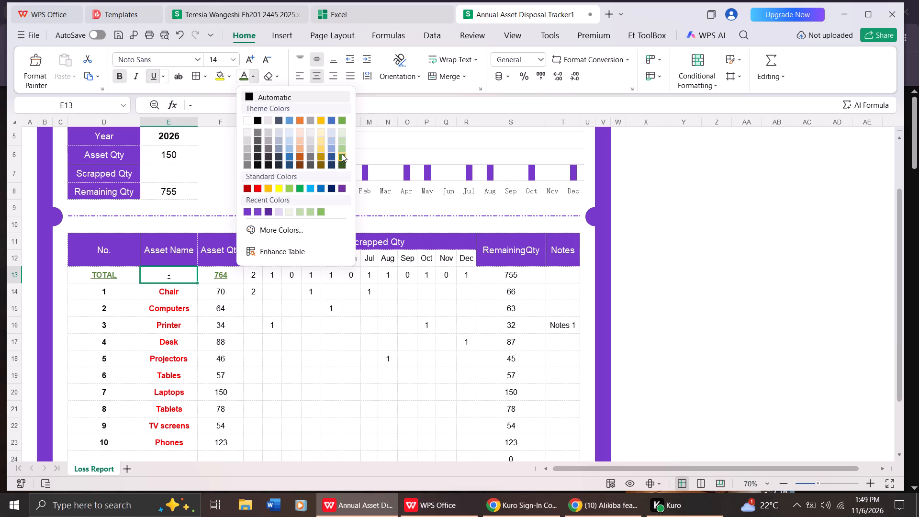
{"action": "left_click", "coordinate": [342, 154]}
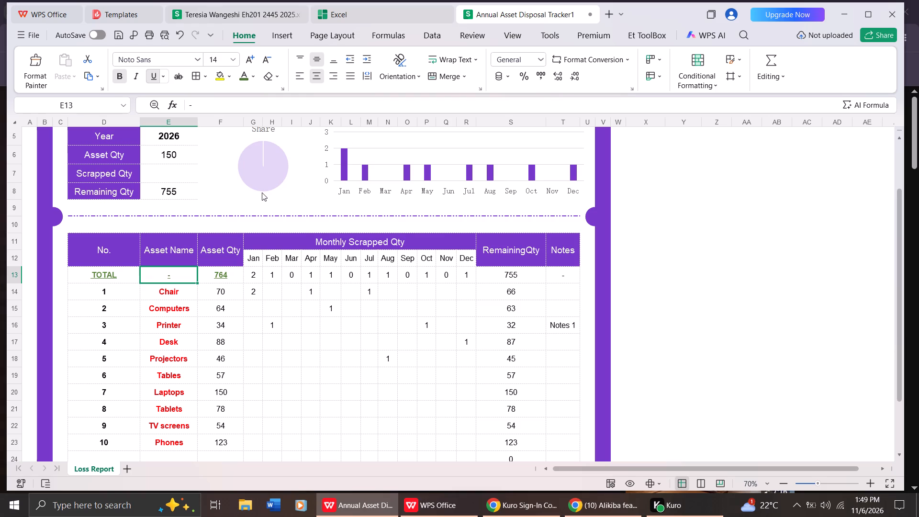
Enter DREW 1 as the TOTAL row's Asset Name.
{"action": "key", "text": "d"}
{"action": "type", "text": "REW"}
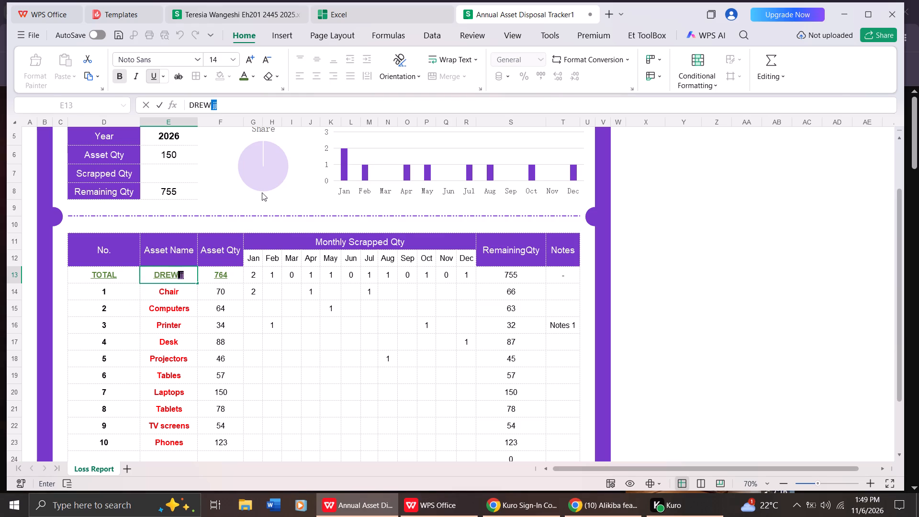
{"action": "key", "text": "space"}
{"action": "key", "text": "1"}
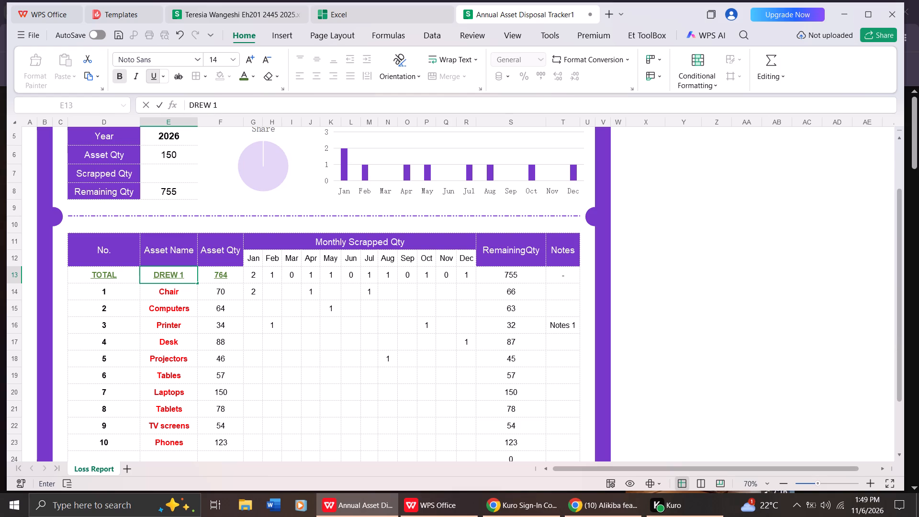
{"action": "left_click", "coordinate": [258, 276]}
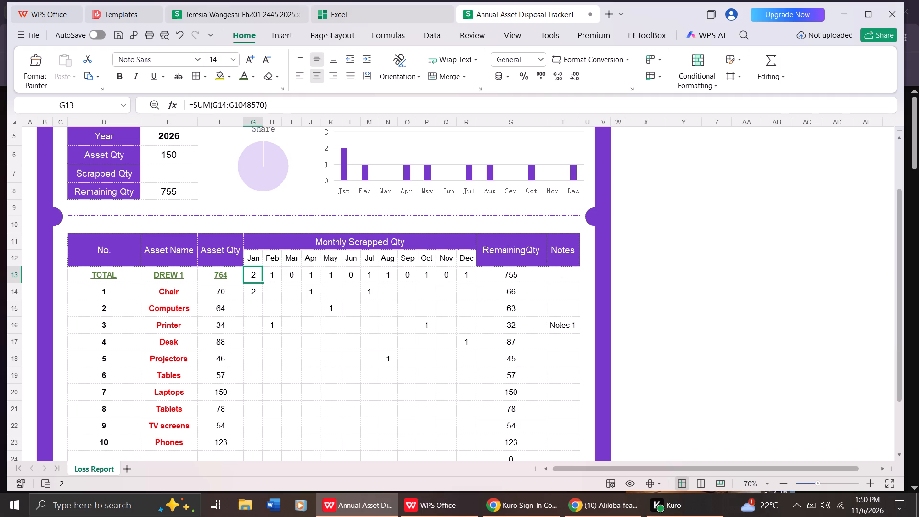
Set the TOTAL row's monthly scrapped quantities to 3 for Feb, 2 for Apr, 0 for May and 7 for Jul.
{"action": "left_click", "coordinate": [279, 277]}
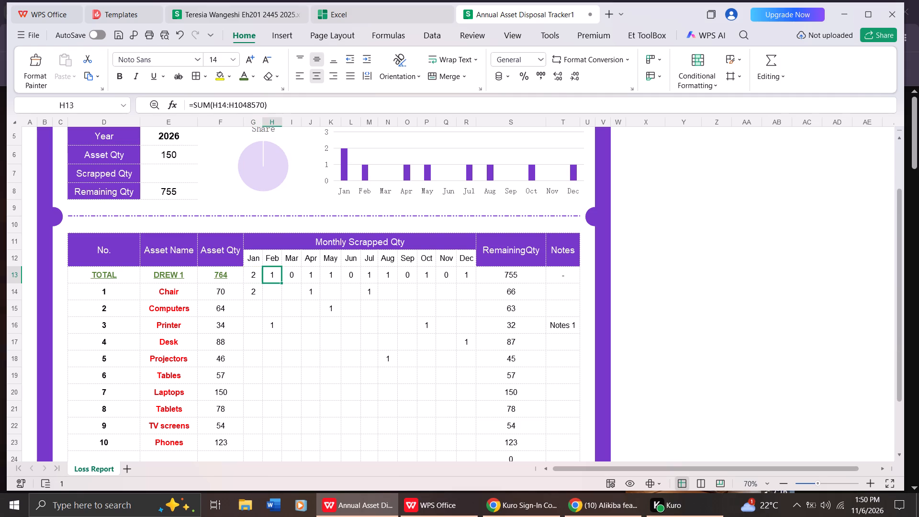
{"action": "key", "text": "3"}
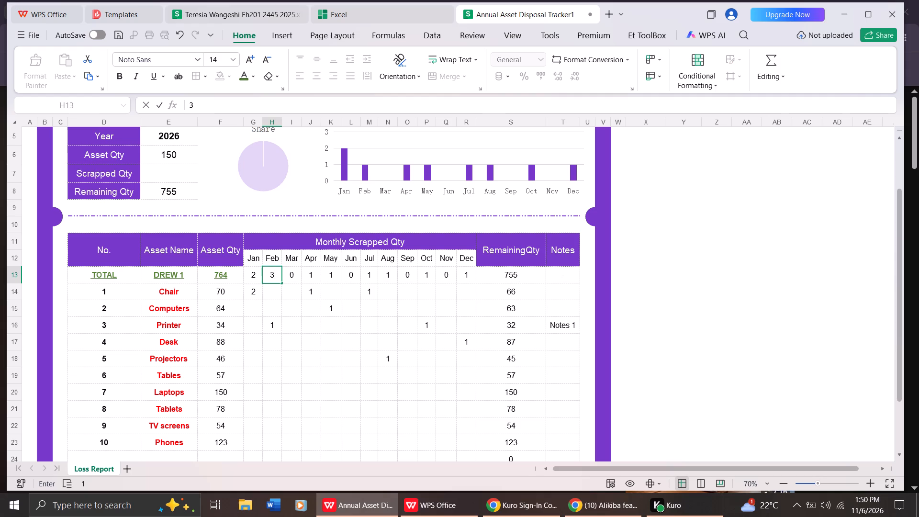
{"action": "left_click", "coordinate": [294, 276]}
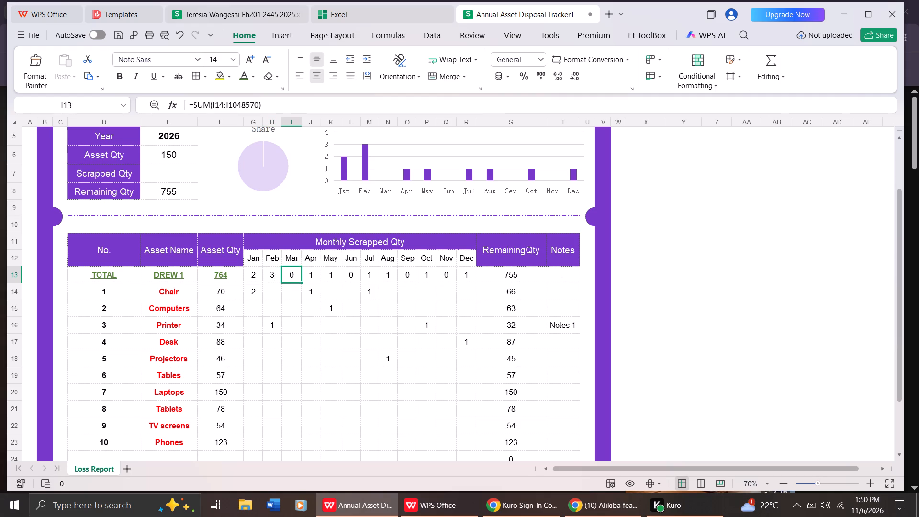
{"action": "left_click", "coordinate": [309, 275]}
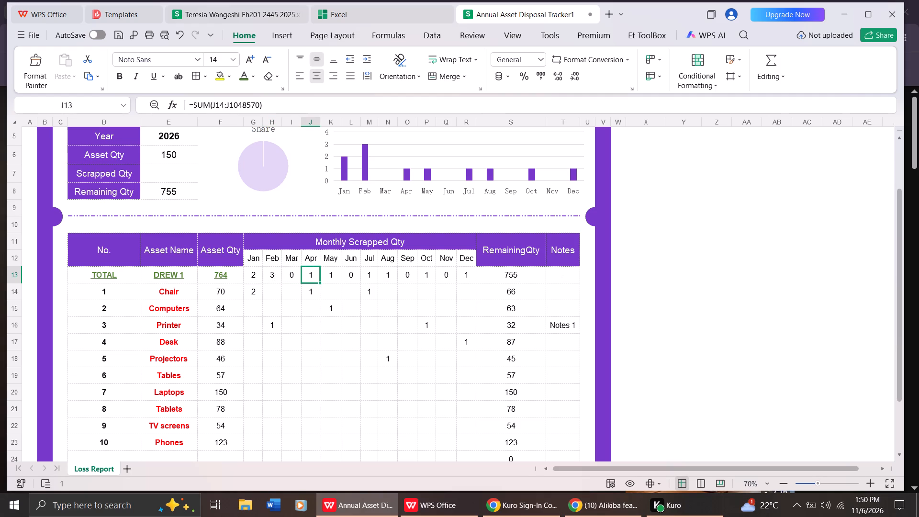
{"action": "key", "text": "2"}
{"action": "left_click", "coordinate": [340, 277]}
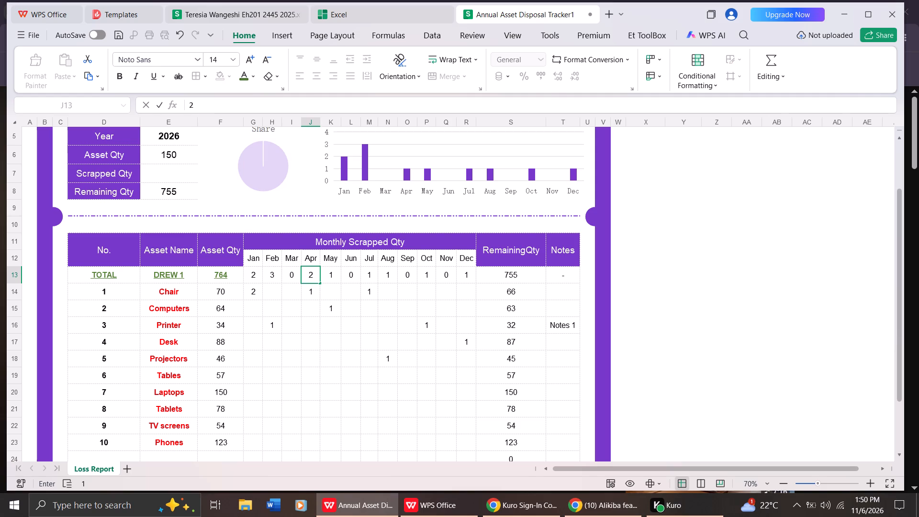
{"action": "key", "text": "0"}
{"action": "left_click", "coordinate": [374, 273]}
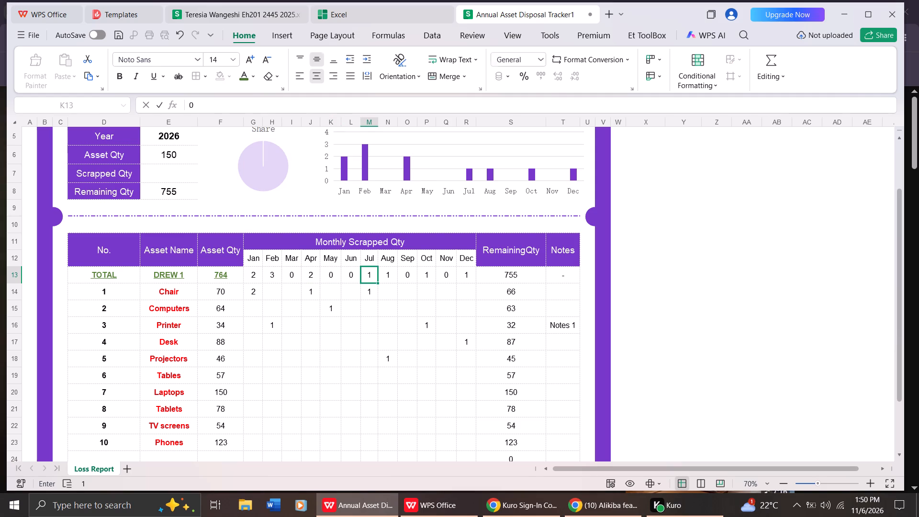
{"action": "key", "text": "7"}
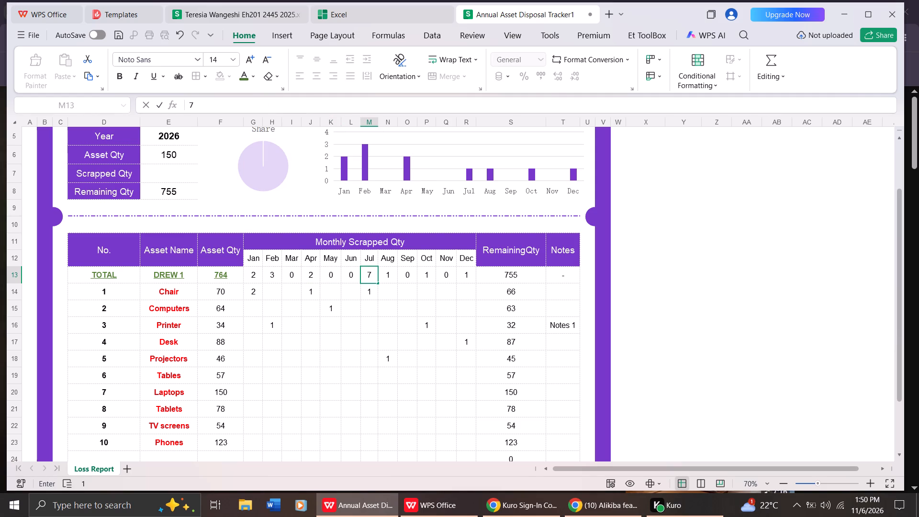
{"action": "left_click", "coordinate": [413, 274]}
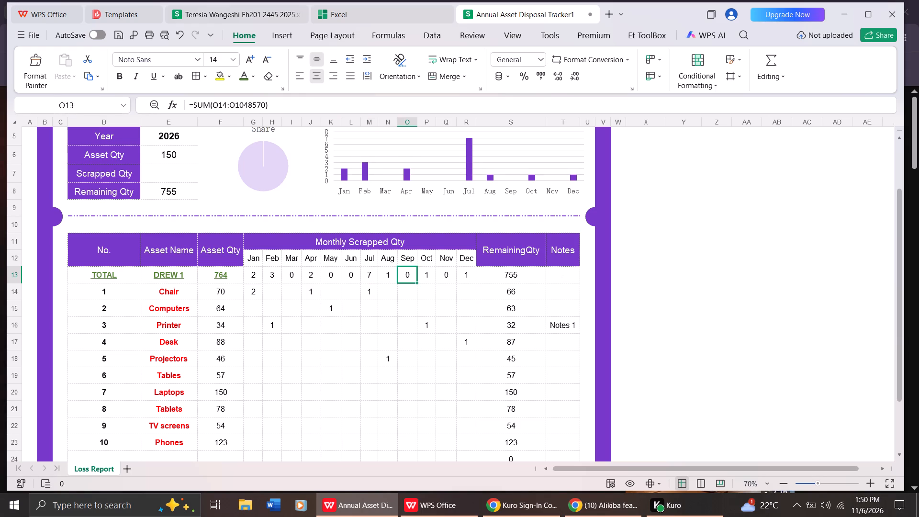
Switch to YouTube in Chrome and search for VYBZ KARTEL LOVE SO.
{"action": "left_click", "coordinate": [620, 503]}
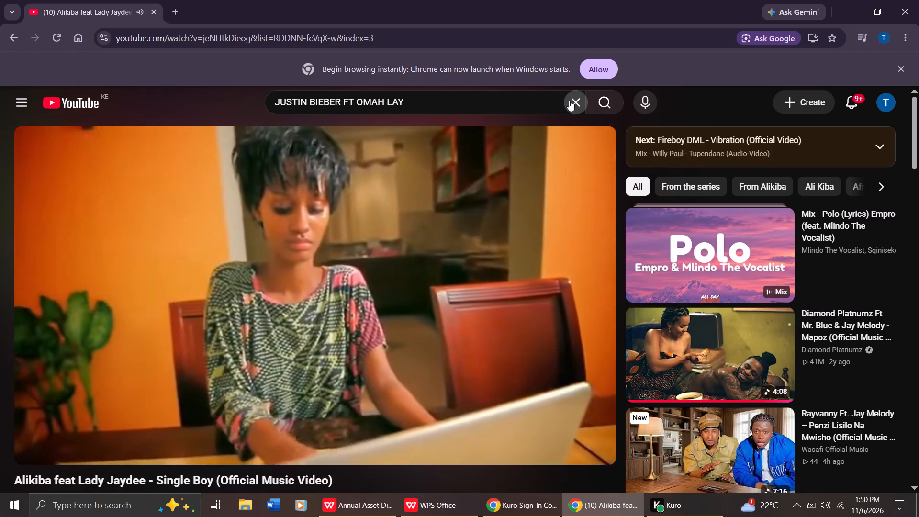
{"action": "double_click", "coordinate": [576, 102]}
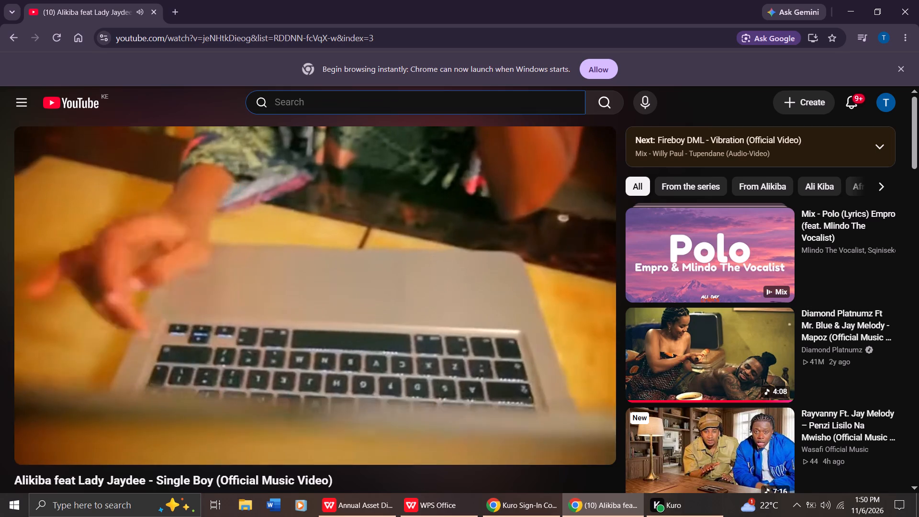
{"action": "type", "text": "VY"}
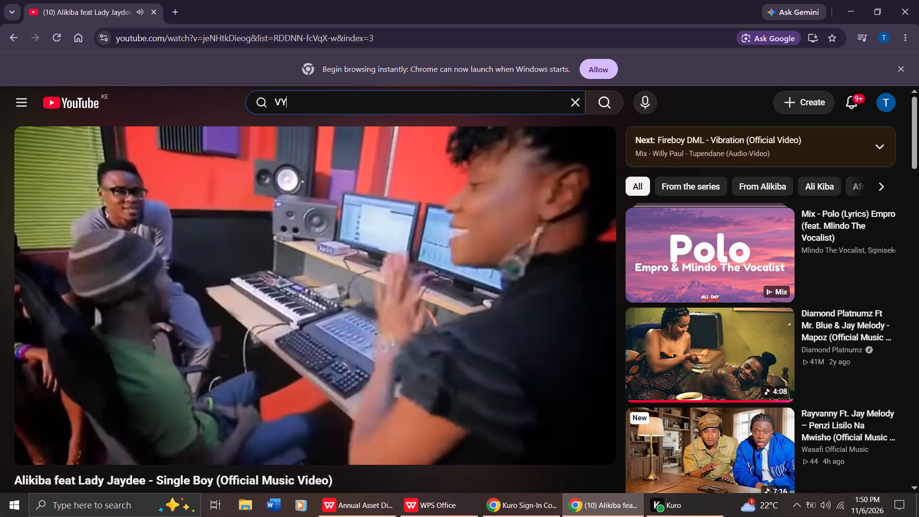
{"action": "type", "text": "BZ"}
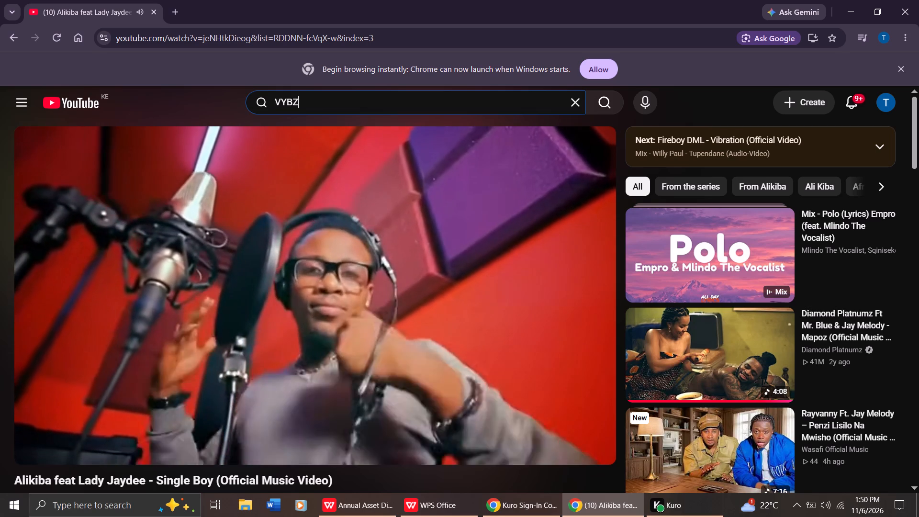
{"action": "key", "text": "space"}
{"action": "key", "text": "k"}
{"action": "type", "text": "ARTEL"}
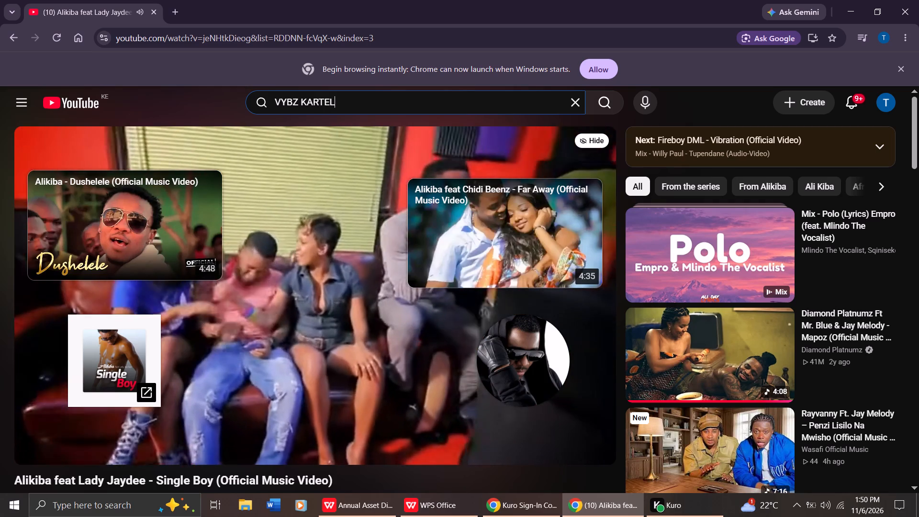
{"action": "key", "text": "space"}
{"action": "type", "text": "LOVE S"}
{"action": "key", "text": "o"}
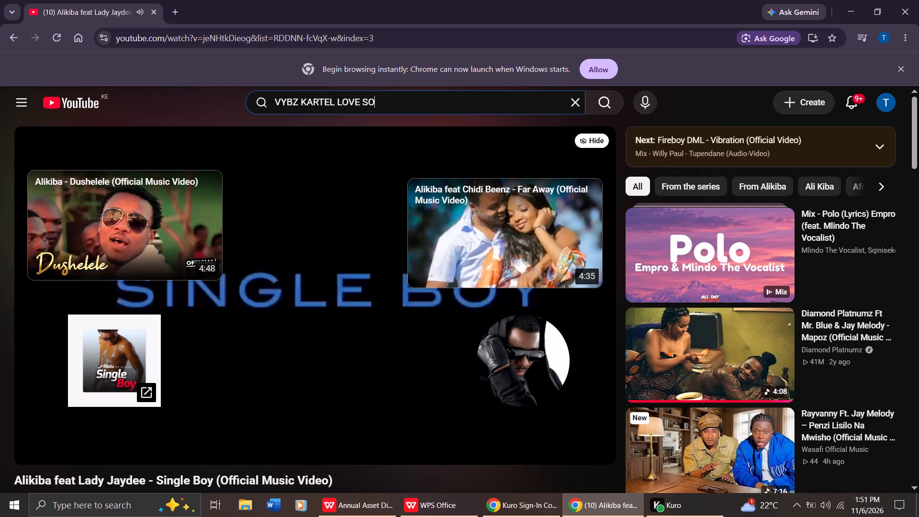
{"action": "left_click", "coordinate": [611, 99]}
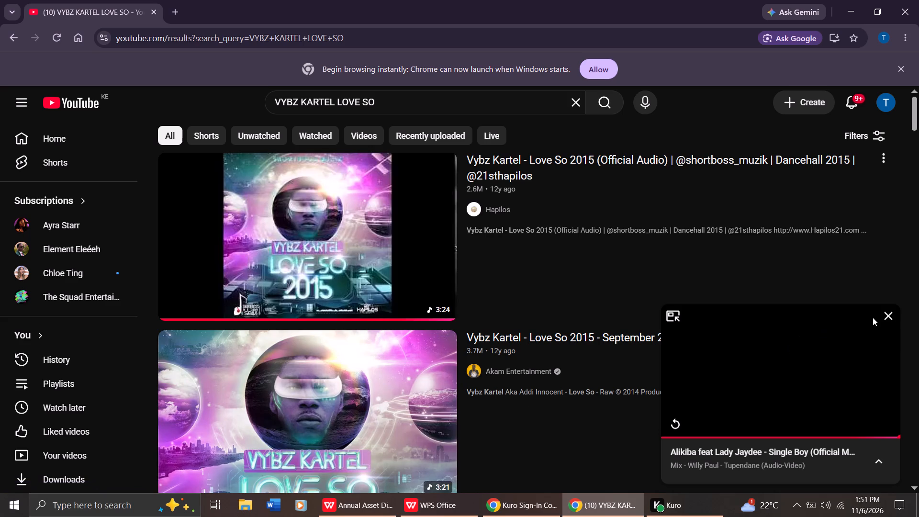
Close the mini player and play the mix "Vybz Kartel - Love So 2015 - September 2014" from the search results.
{"action": "left_click", "coordinate": [890, 314]}
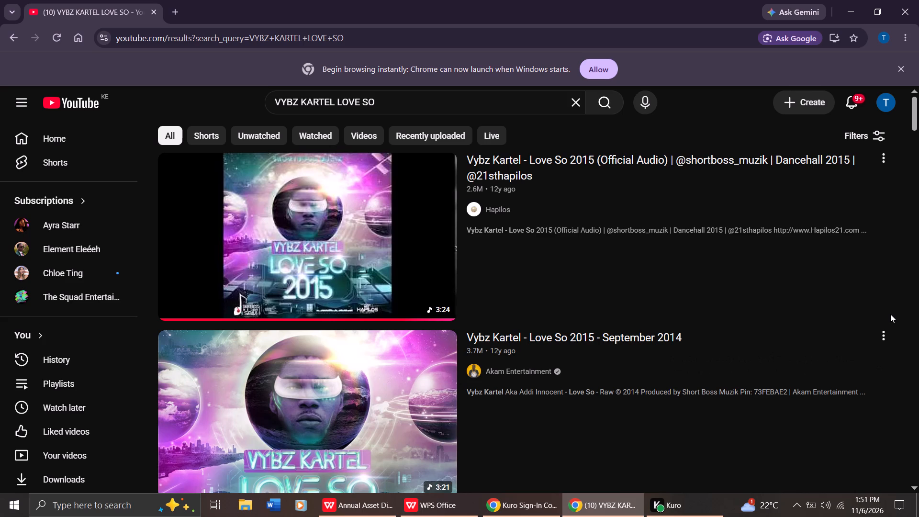
{"action": "triple_click", "coordinate": [913, 486]}
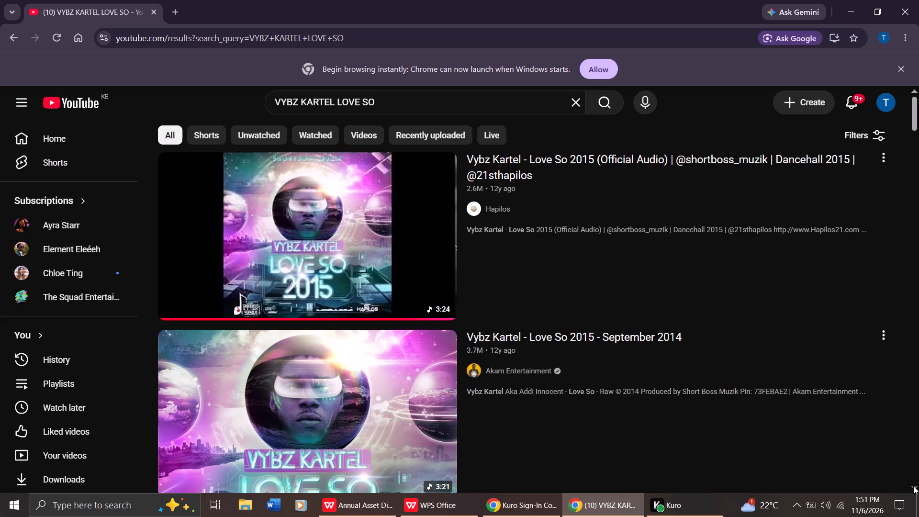
{"action": "triple_click", "coordinate": [913, 486]}
{"action": "double_click", "coordinate": [913, 486]}
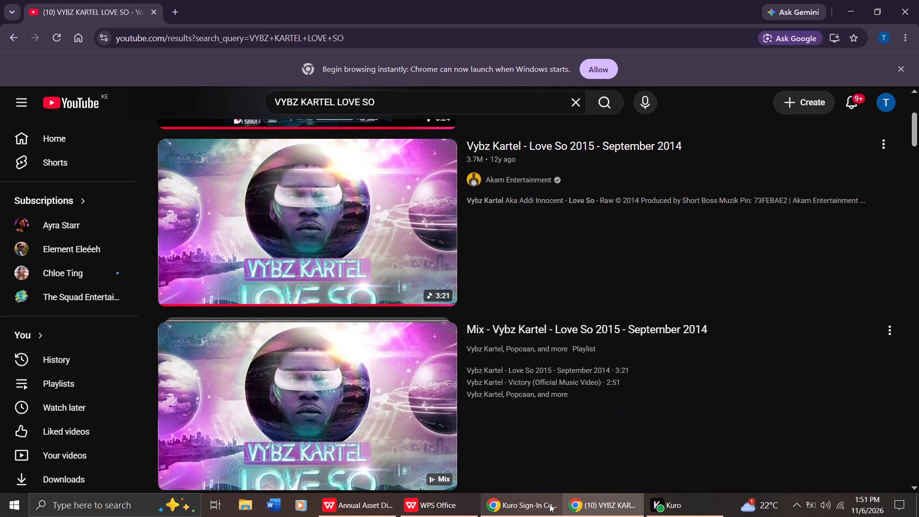
{"action": "triple_click", "coordinate": [354, 419]}
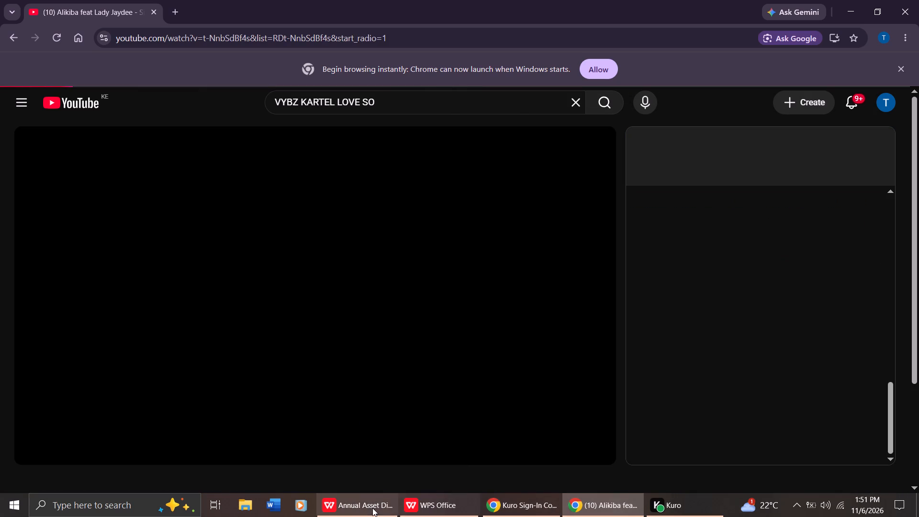
Return to the asset tracker in WPS Office and set the TOTAL row's scrapped quantities to 16 for Sep and 5 for Oct.
{"action": "left_click", "coordinate": [359, 508]}
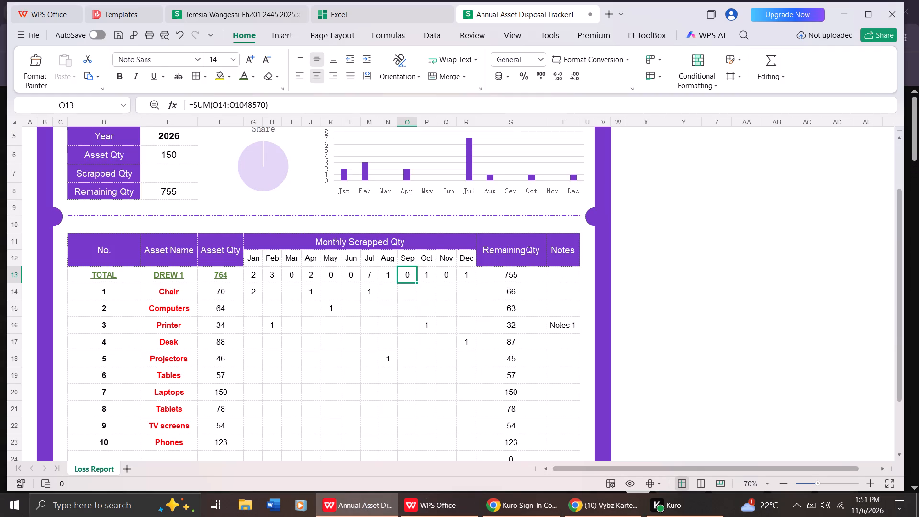
{"action": "left_click", "coordinate": [411, 269]}
{"action": "type", "text": "16"}
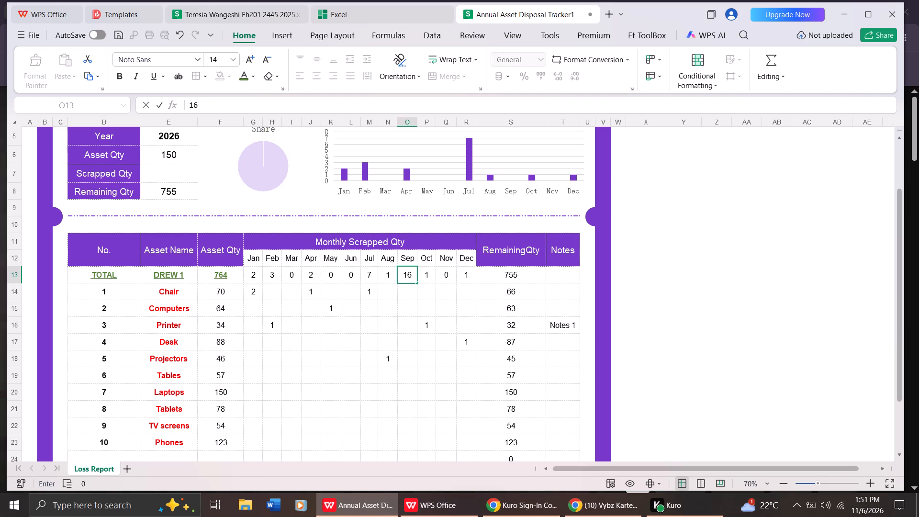
{"action": "left_click", "coordinate": [433, 277]}
{"action": "key", "text": "5"}
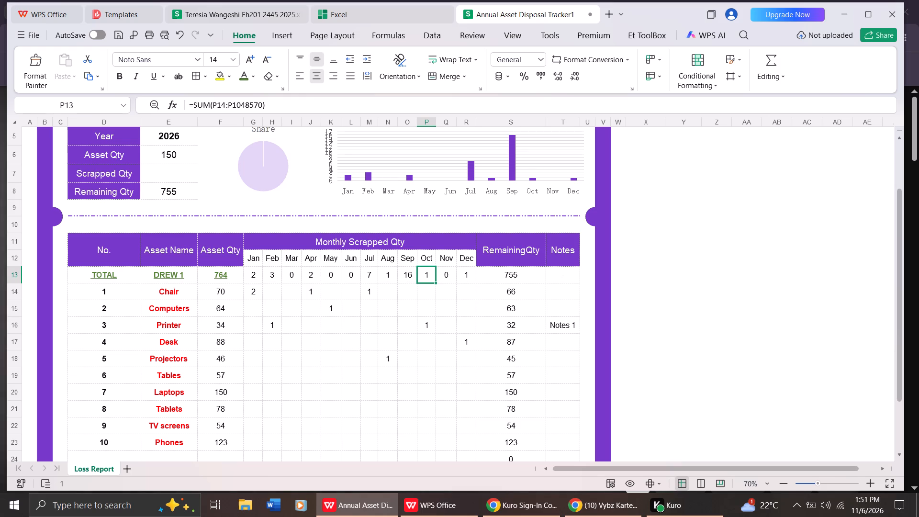
{"action": "left_click", "coordinate": [463, 277]}
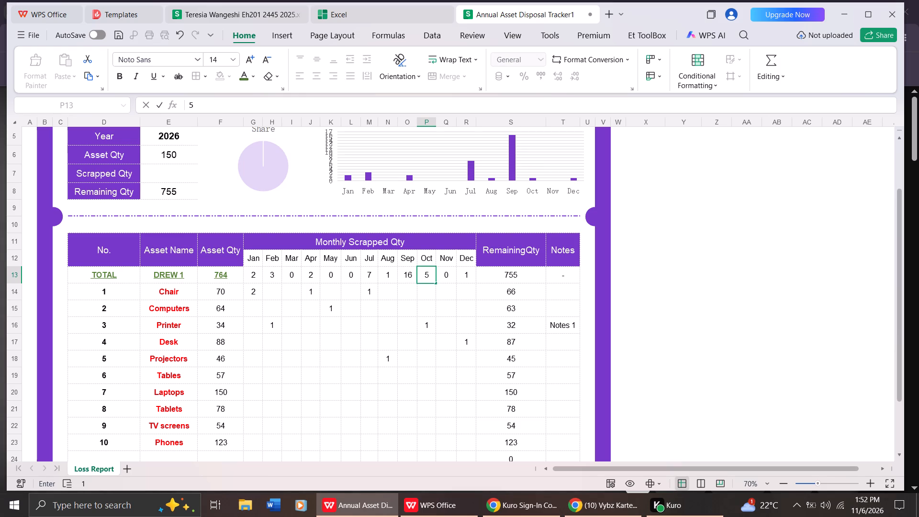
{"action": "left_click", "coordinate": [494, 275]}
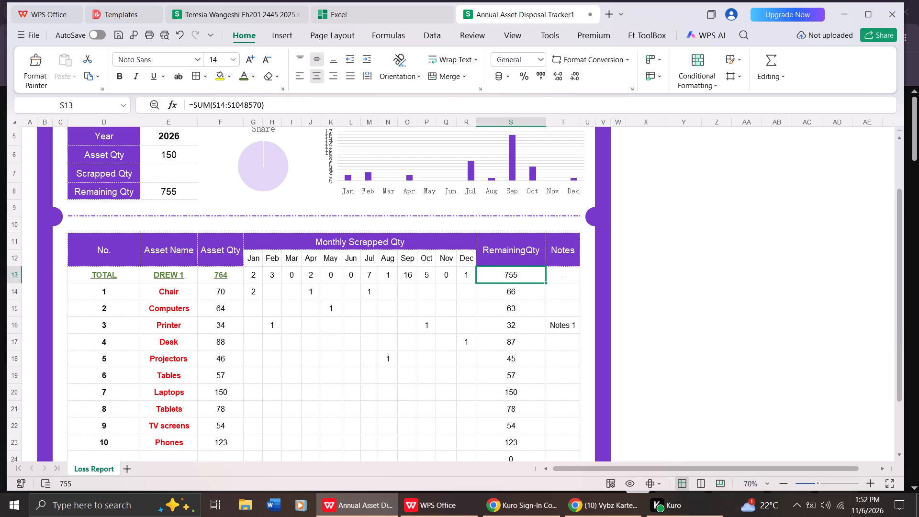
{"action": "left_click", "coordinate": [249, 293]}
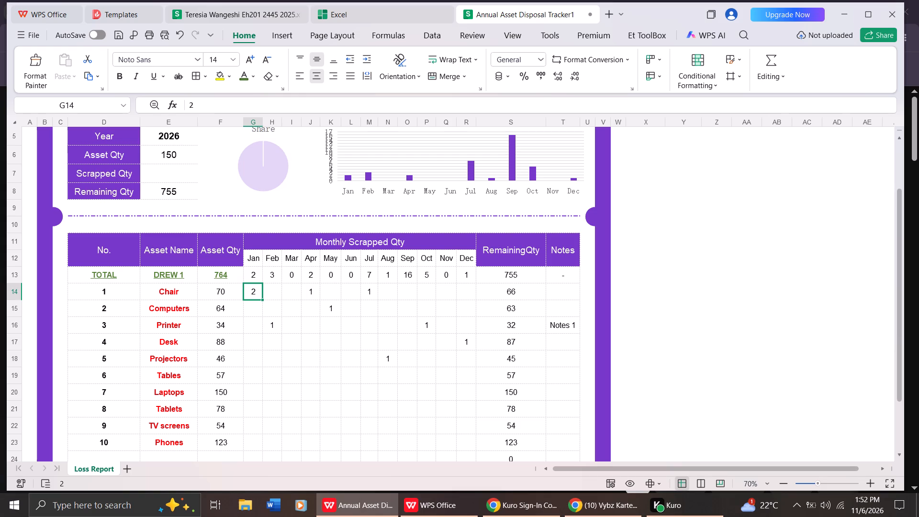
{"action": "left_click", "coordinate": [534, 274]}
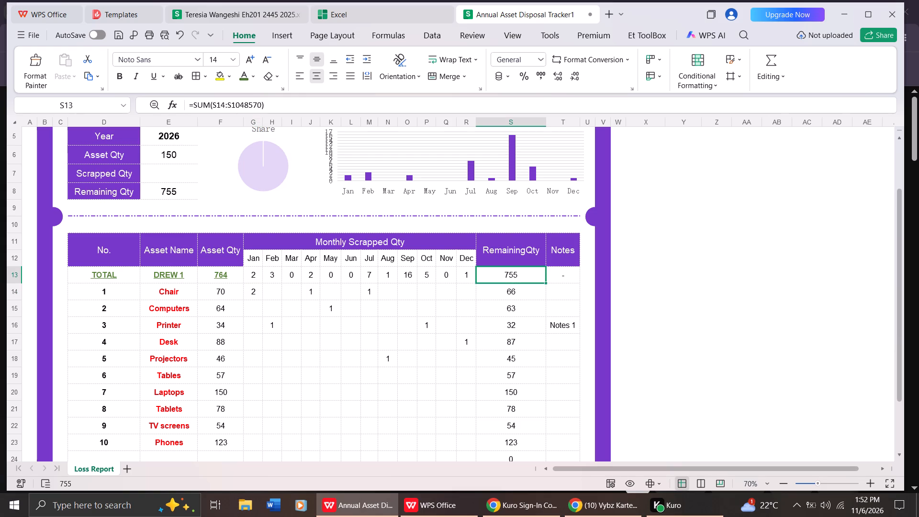
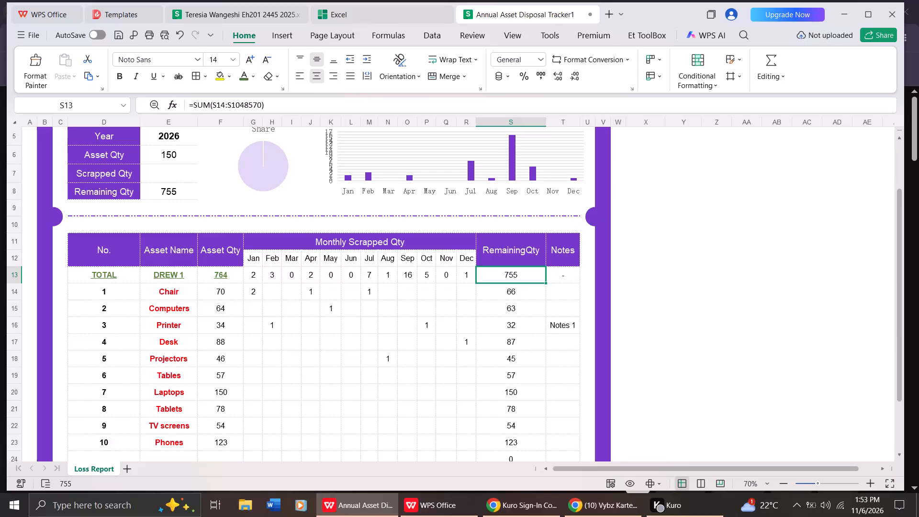
Replace the formula in the TOTAL row's RemainingQty cell with the value 727.
{"action": "key", "text": "BackSpace"}
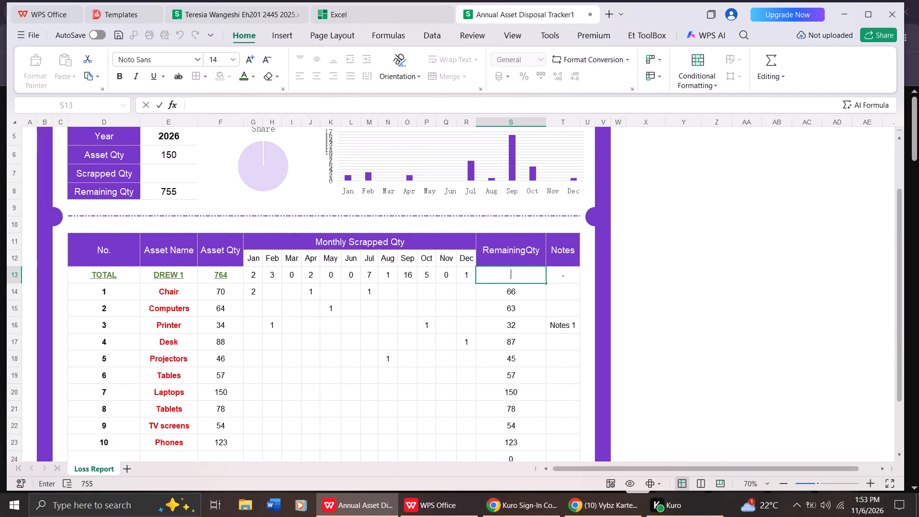
{"action": "type", "text": "72"}
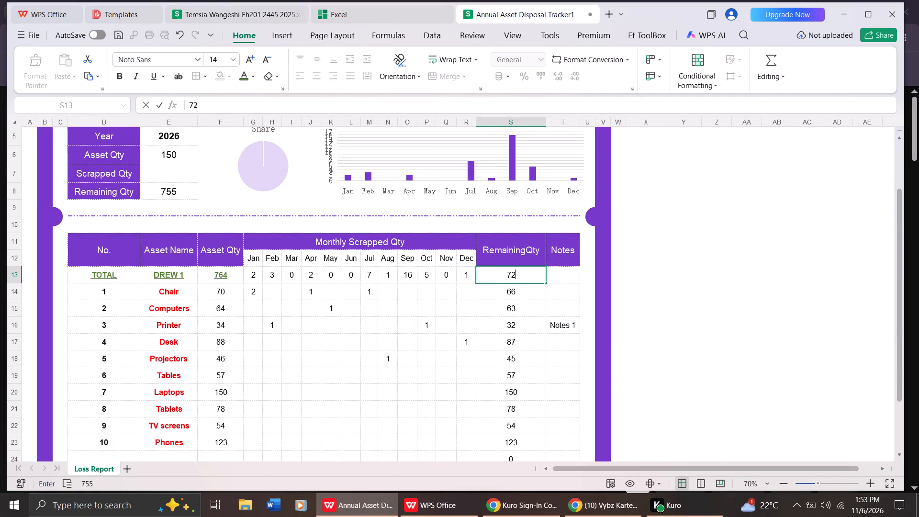
{"action": "key", "text": "7"}
{"action": "left_click", "coordinate": [261, 287]}
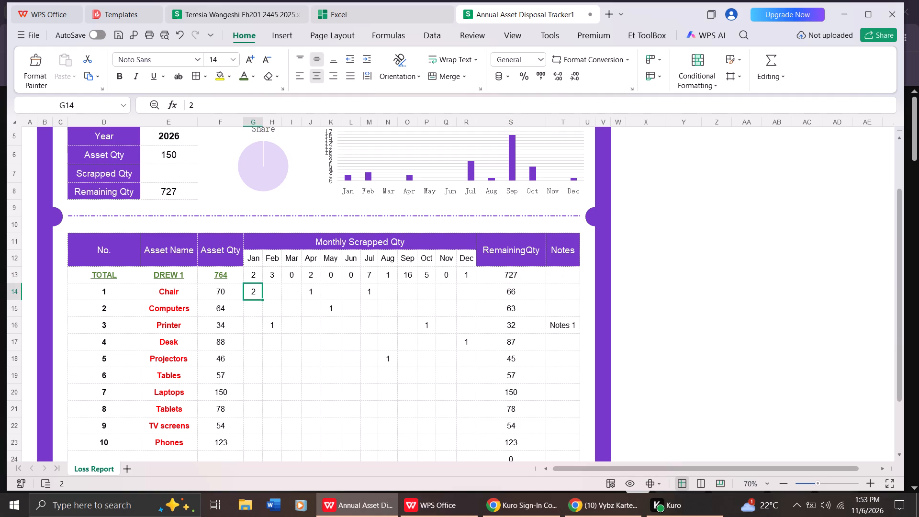
Enter 5 as the Chair row's scrapped quantity for Feb.
{"action": "left_click", "coordinate": [272, 289]}
{"action": "key", "text": "5"}
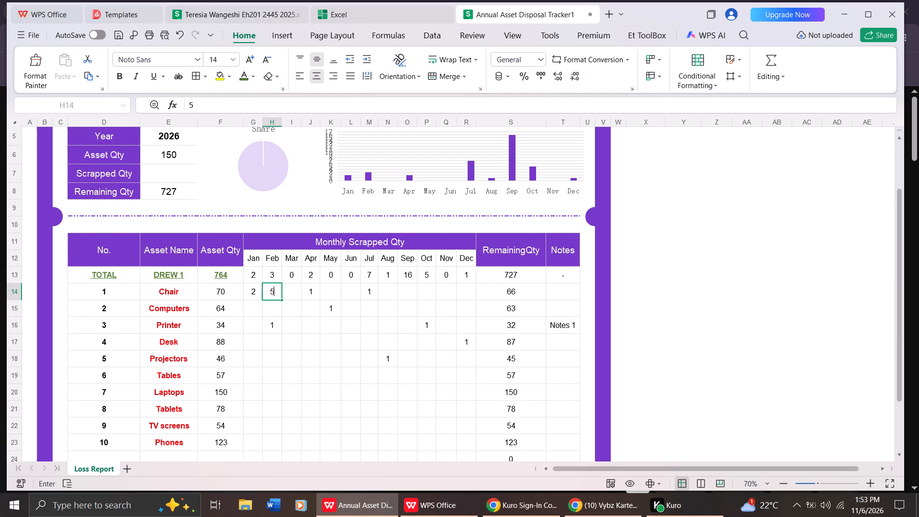
{"action": "left_click", "coordinate": [297, 297]}
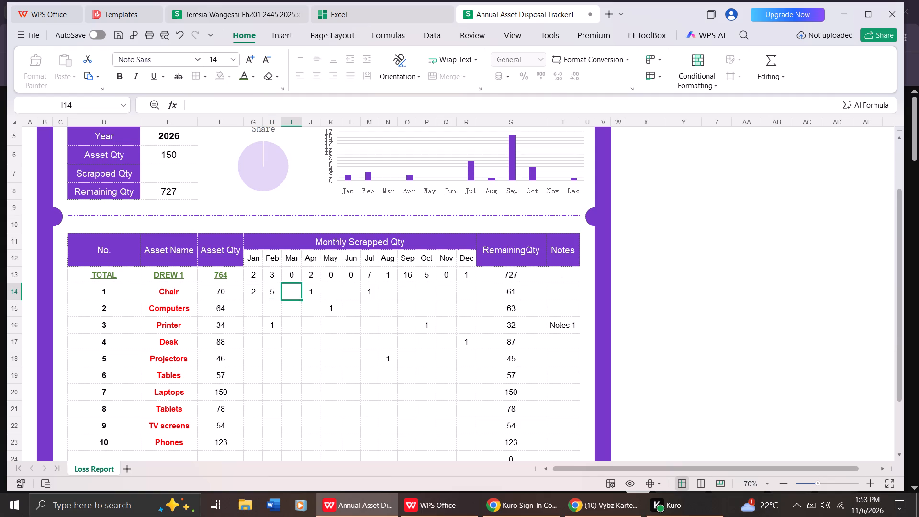
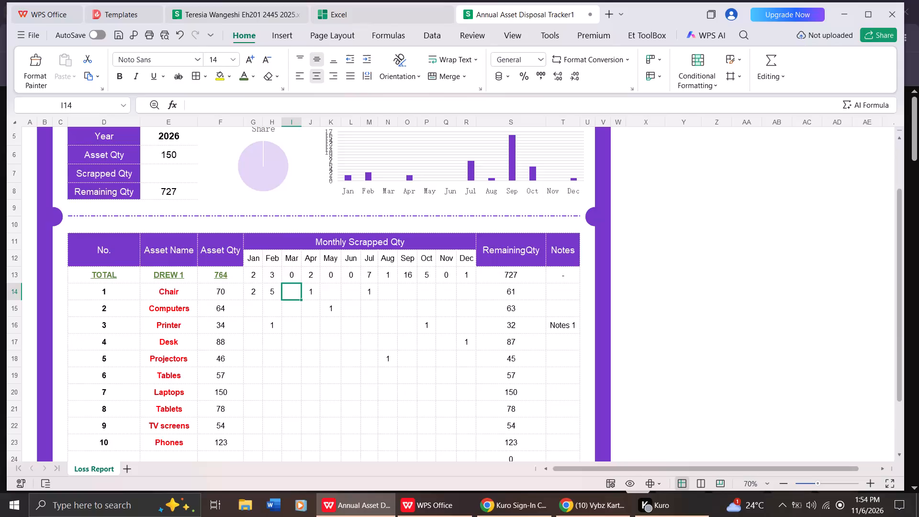
Enter the Chair row's scrapped quantities: 5 for Jun and 9 for Nov.
{"action": "left_click", "coordinate": [360, 295]}
{"action": "key", "text": "5"}
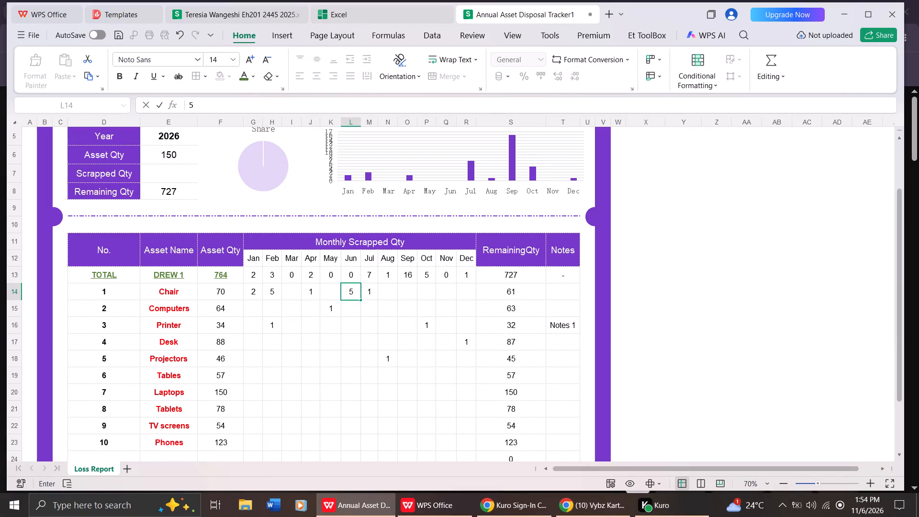
{"action": "left_click", "coordinate": [509, 293]}
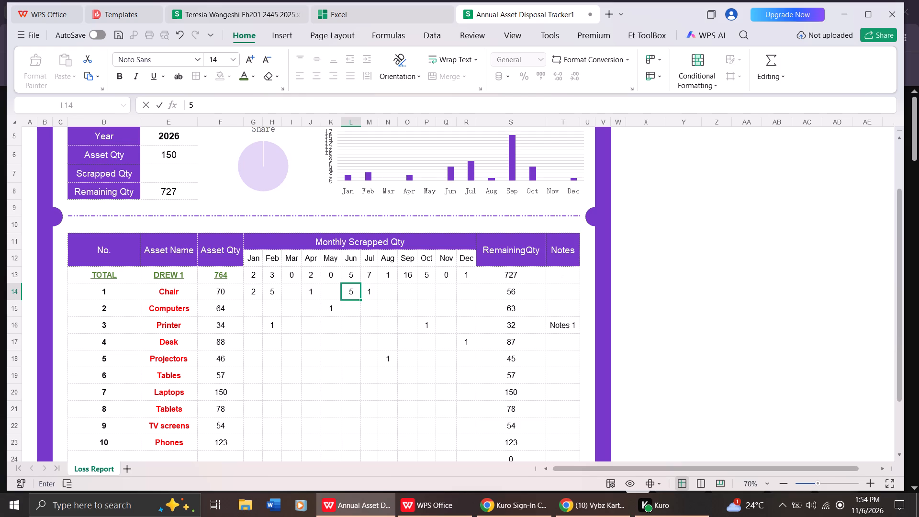
{"action": "left_click", "coordinate": [498, 292]}
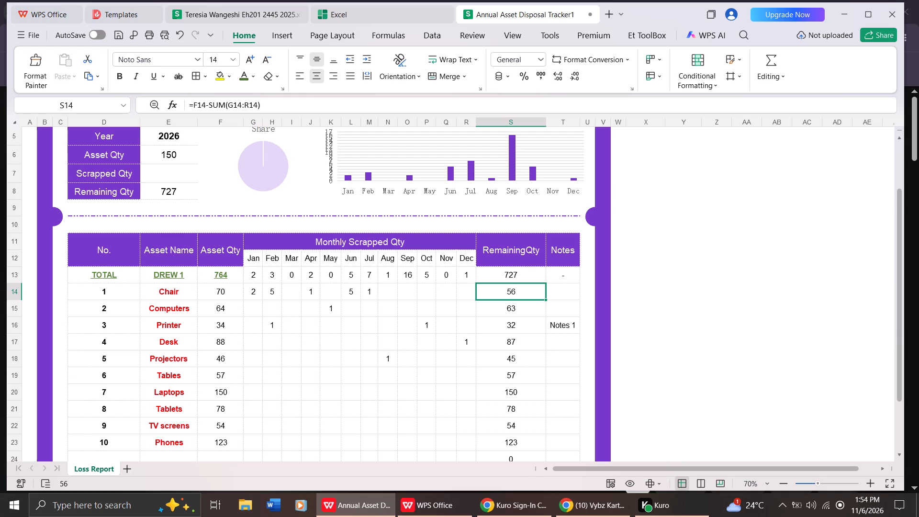
{"action": "left_click", "coordinate": [447, 293]}
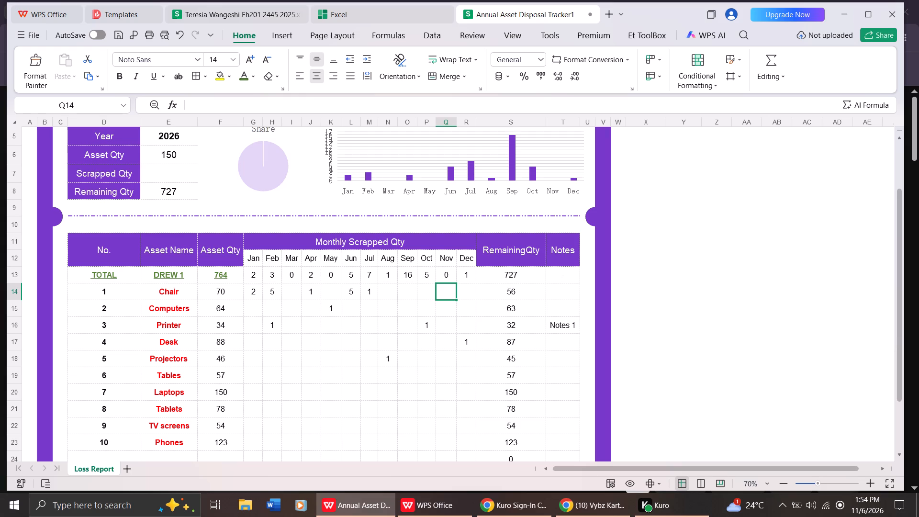
{"action": "key", "text": "9"}
Enter 3 as the Computers row's scrapped quantity for Jan.
{"action": "left_click", "coordinate": [454, 311]}
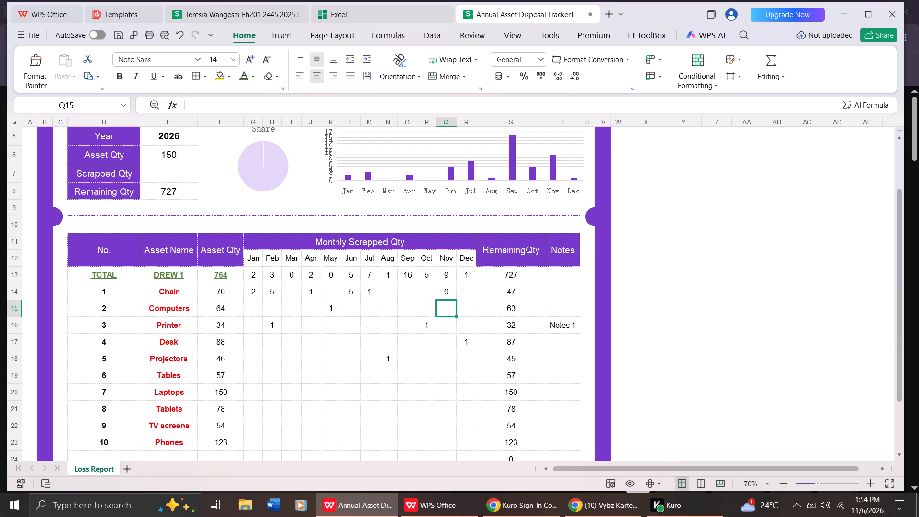
{"action": "left_click", "coordinate": [463, 304]}
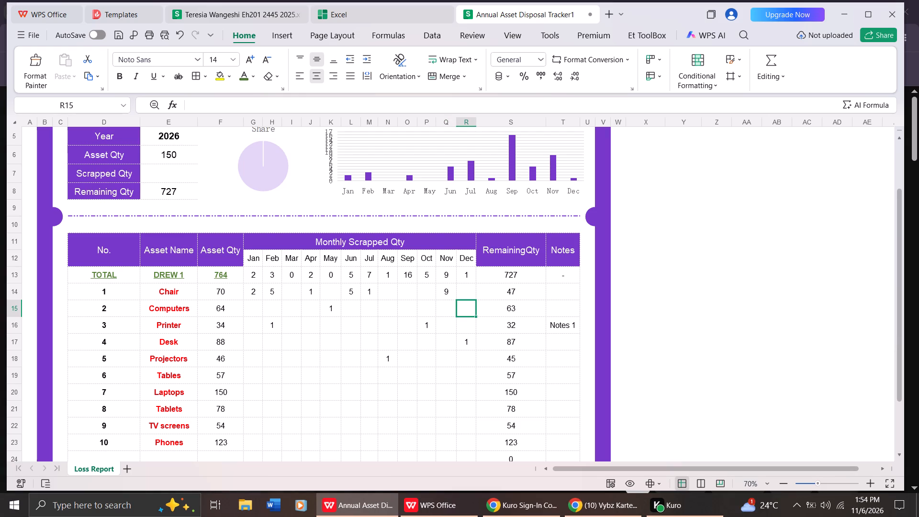
{"action": "left_click", "coordinate": [260, 302]}
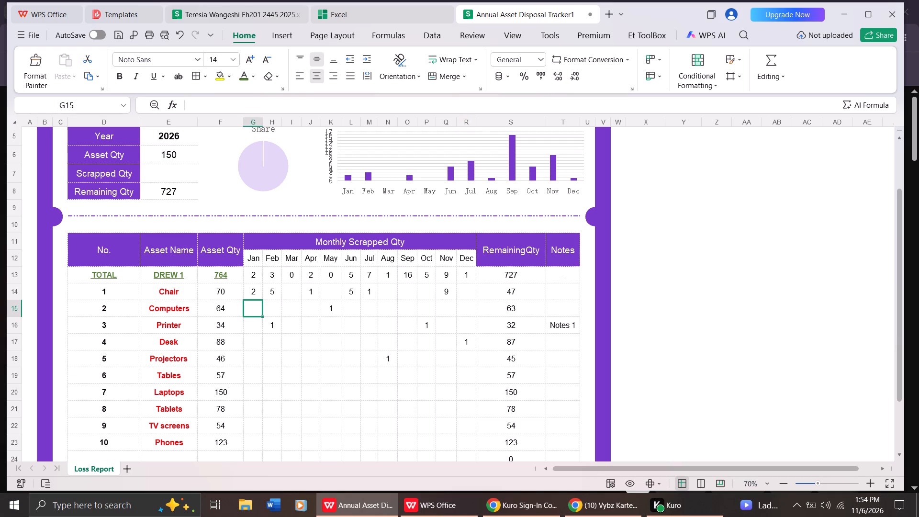
{"action": "key", "text": "3"}
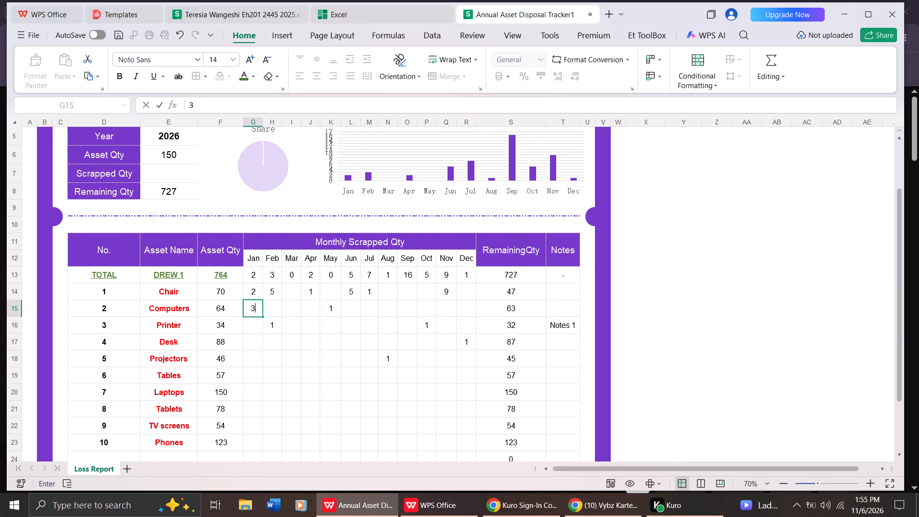
Fill the Chair row's empty months Mar, May, Aug, Sep, Oct and Dec with a scrapped quantity of 0.
{"action": "left_click", "coordinate": [285, 292]}
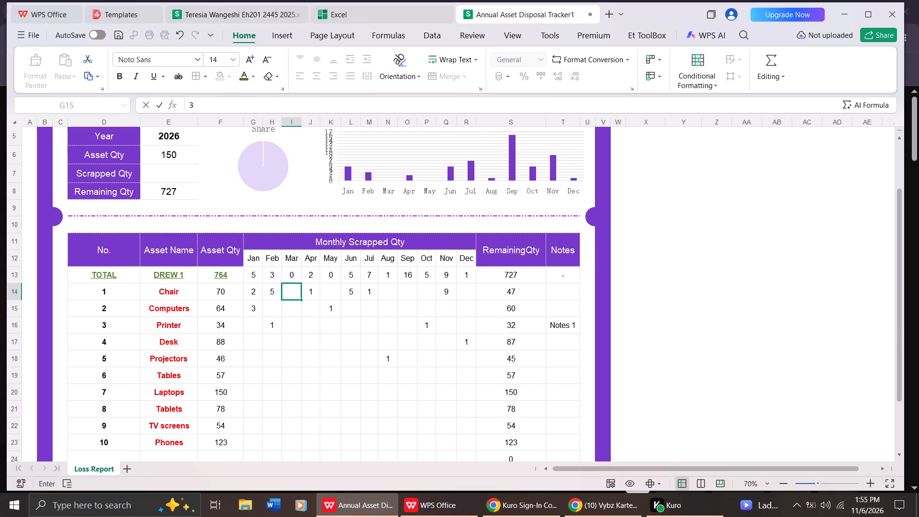
{"action": "key", "text": "0"}
{"action": "left_click", "coordinate": [326, 291]}
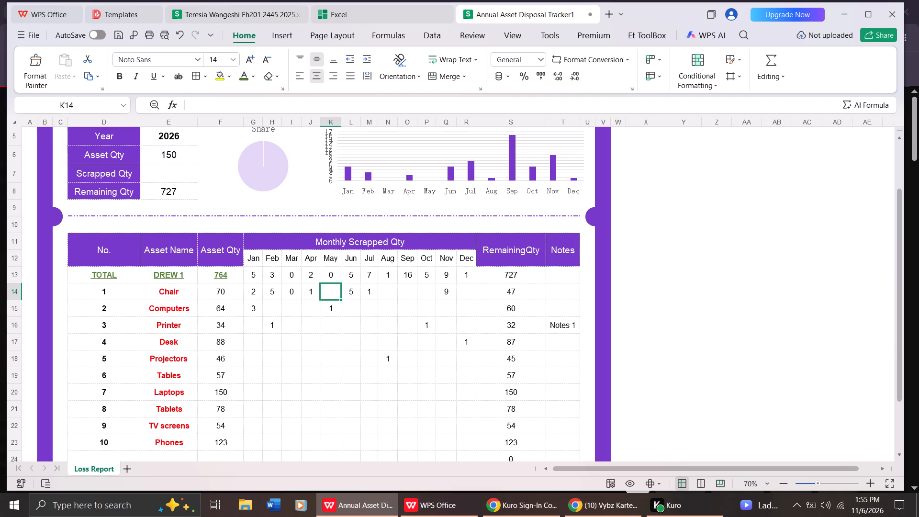
{"action": "key", "text": "0"}
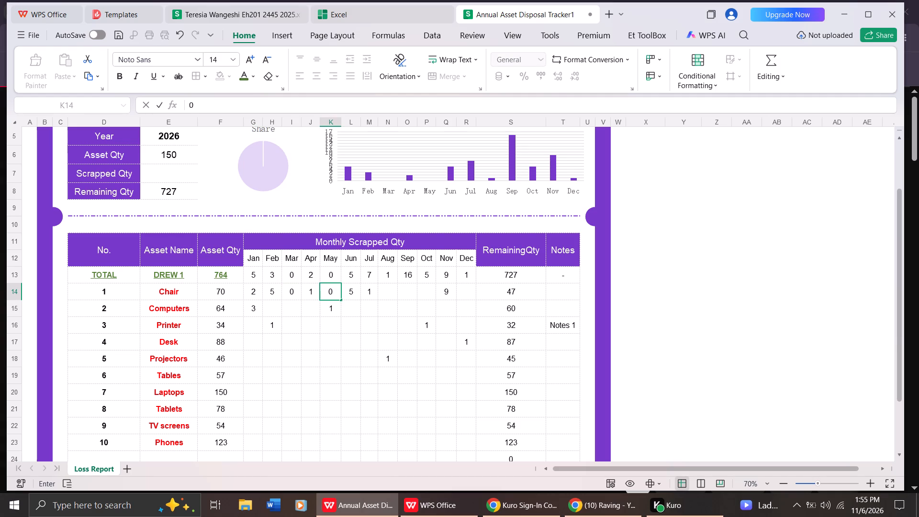
{"action": "left_click", "coordinate": [384, 293]}
{"action": "key", "text": "0"}
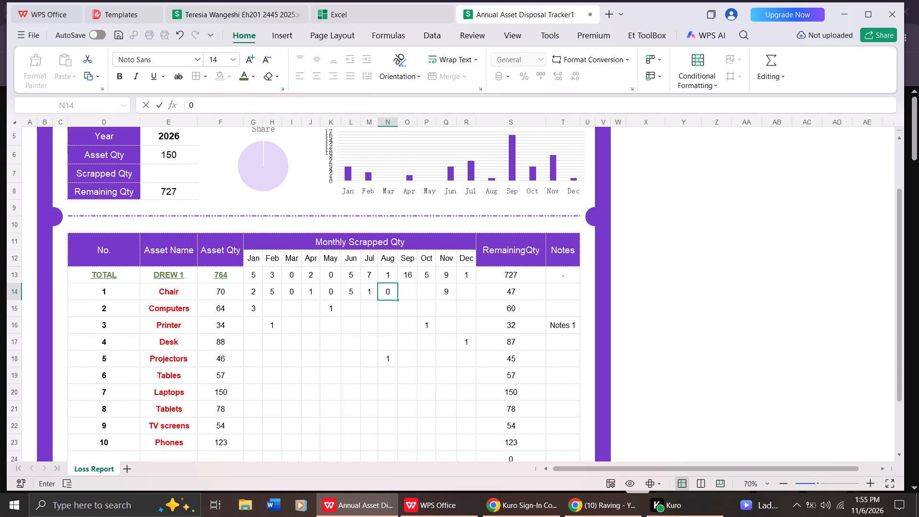
{"action": "left_click", "coordinate": [402, 292]}
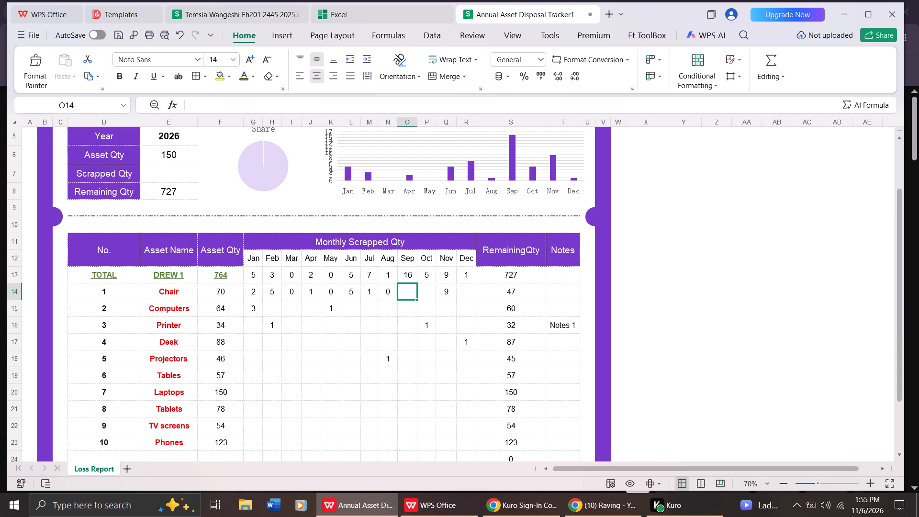
{"action": "key", "text": "0"}
{"action": "left_click", "coordinate": [422, 290]}
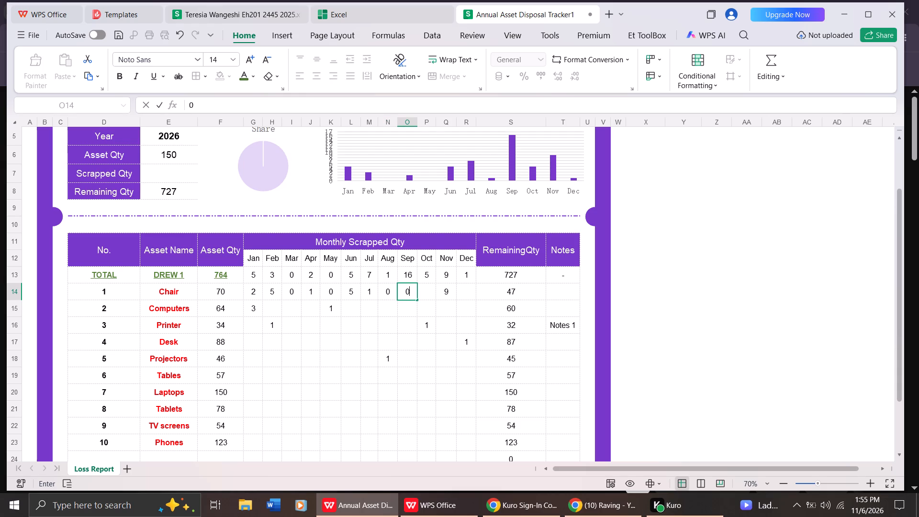
{"action": "key", "text": "0"}
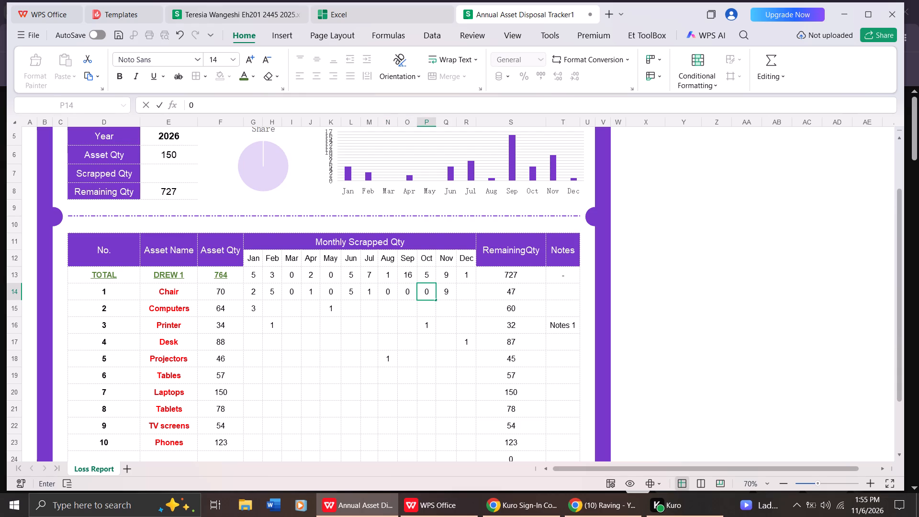
{"action": "left_click", "coordinate": [459, 292]}
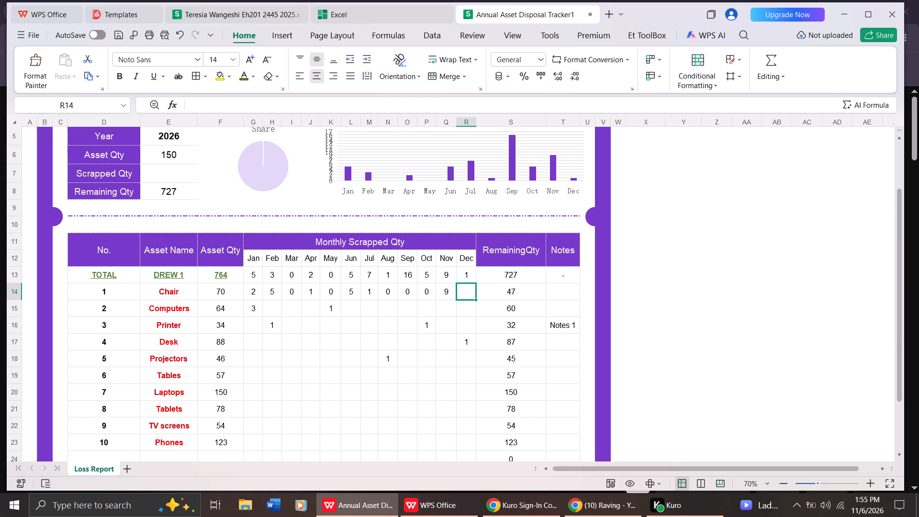
{"action": "key", "text": "0"}
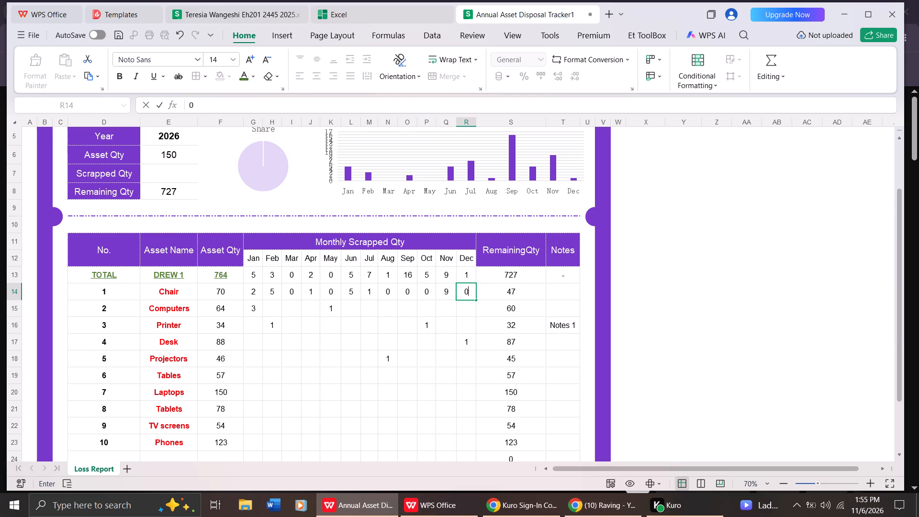
Enter the Computers row's scrapped quantities: 0 for Dec, 0 for Feb, 0 for Mar and 7 for Apr.
{"action": "left_click", "coordinate": [463, 316]}
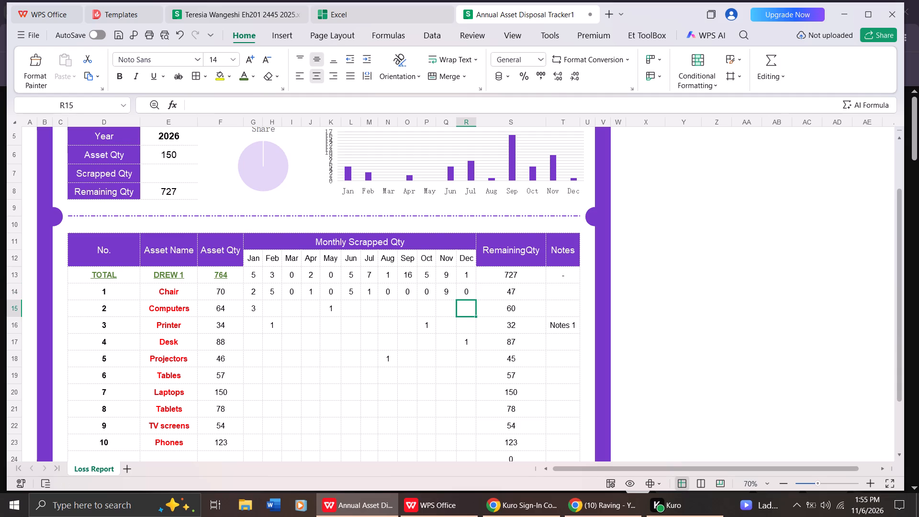
{"action": "key", "text": "0"}
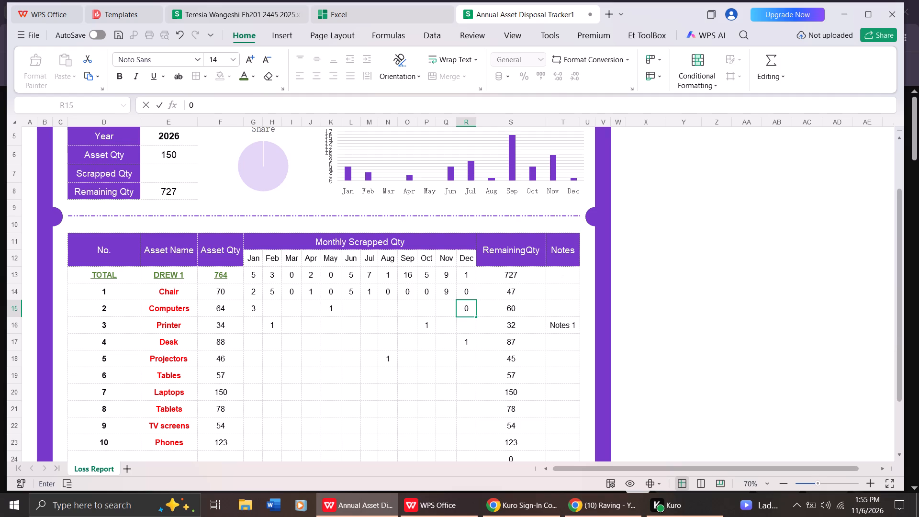
{"action": "left_click", "coordinate": [267, 302]}
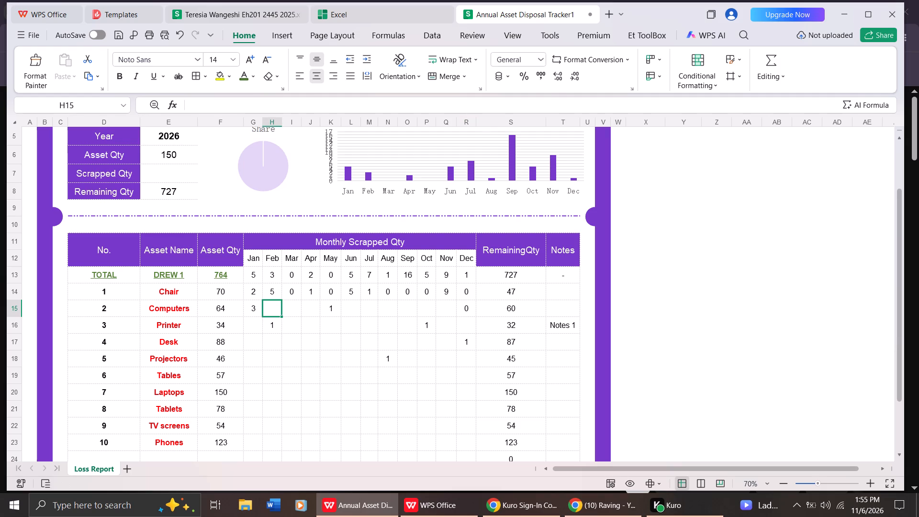
{"action": "key", "text": "0"}
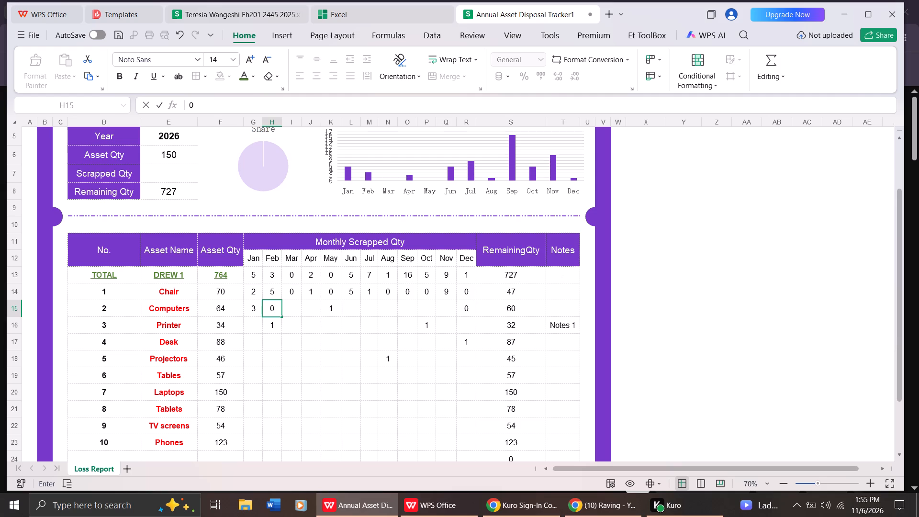
{"action": "left_click", "coordinate": [294, 309]}
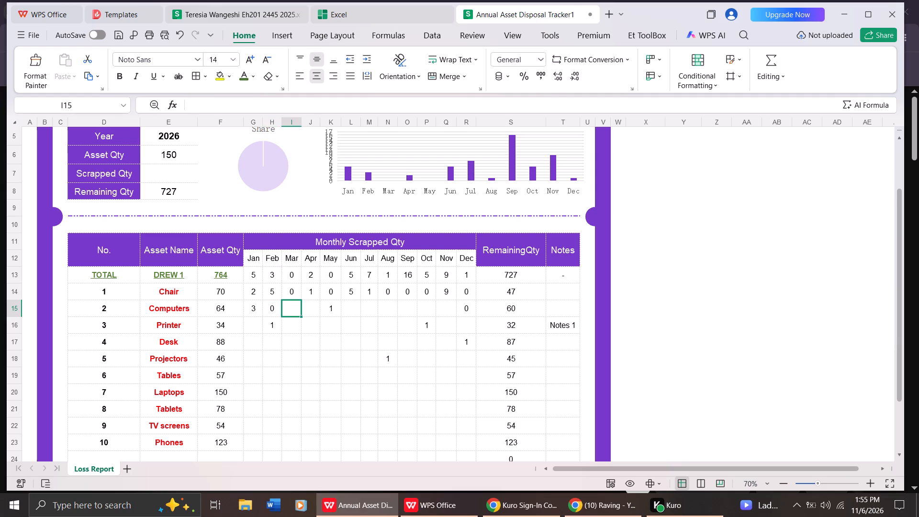
{"action": "key", "text": "0"}
{"action": "key", "text": "7"}
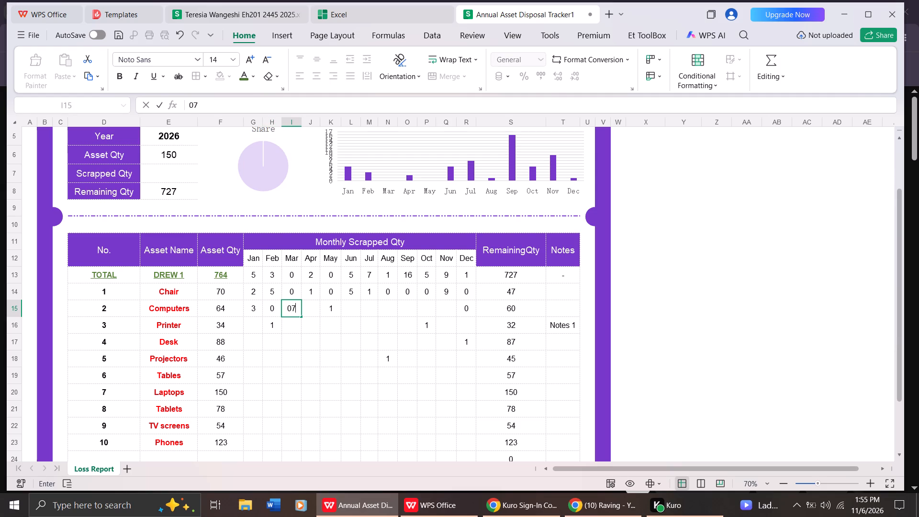
{"action": "key", "text": "BackSpace"}
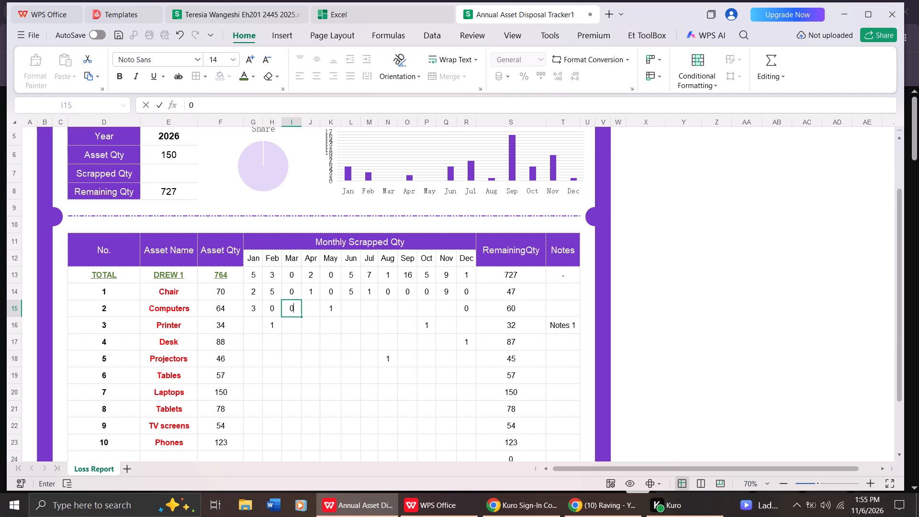
{"action": "double_click", "coordinate": [313, 307]}
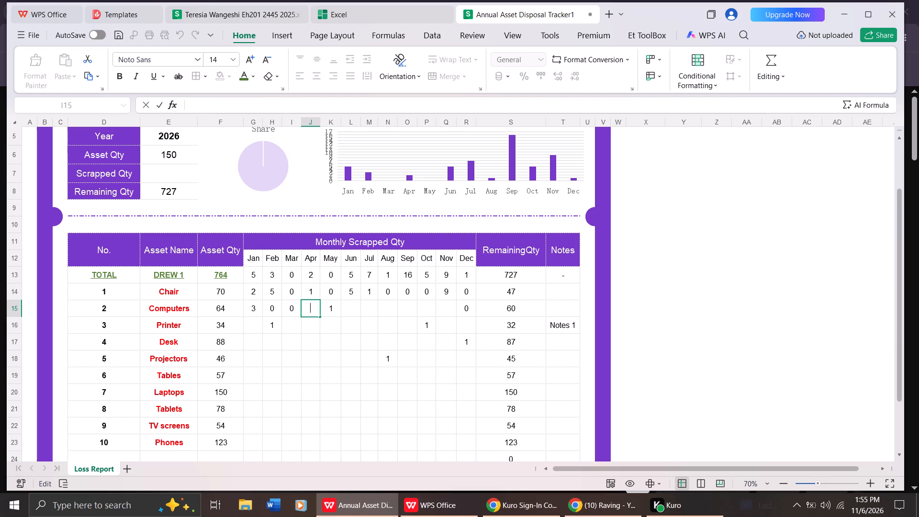
{"action": "key", "text": "7"}
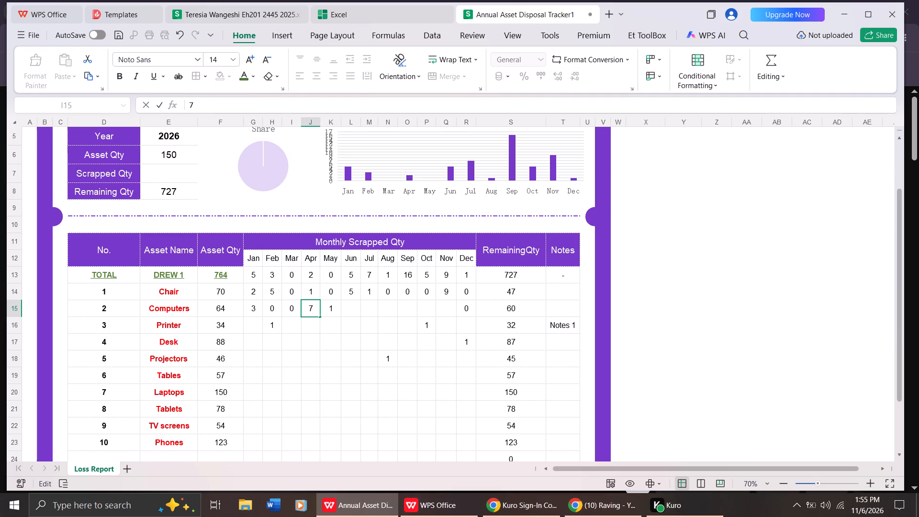
Enter the Computers row's scrapped quantities: 6 for Jun, 3 for Jul, and 0 for each month from Aug to Nov.
{"action": "left_click", "coordinate": [348, 310]}
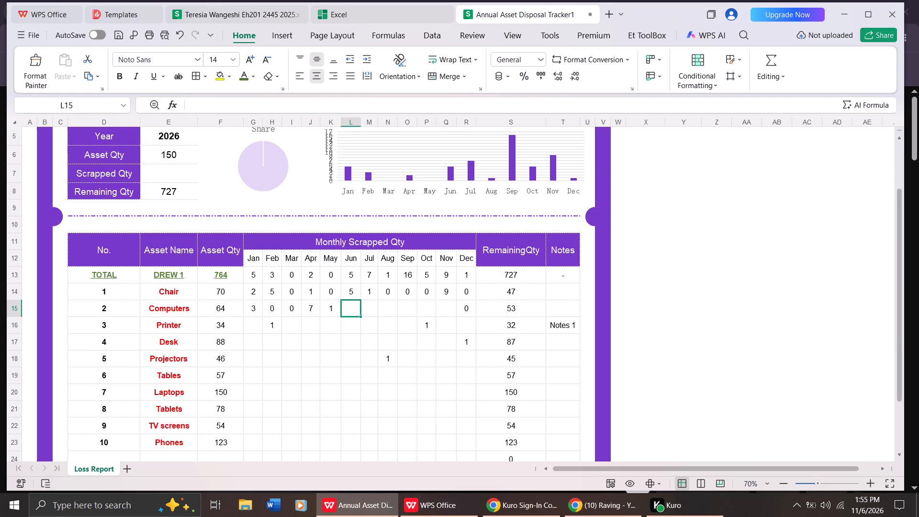
{"action": "key", "text": "6"}
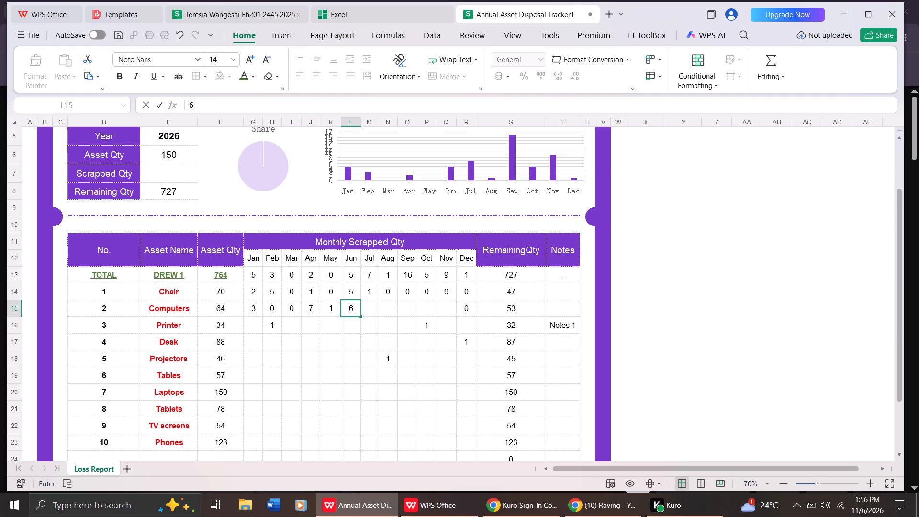
{"action": "left_click", "coordinate": [375, 309]}
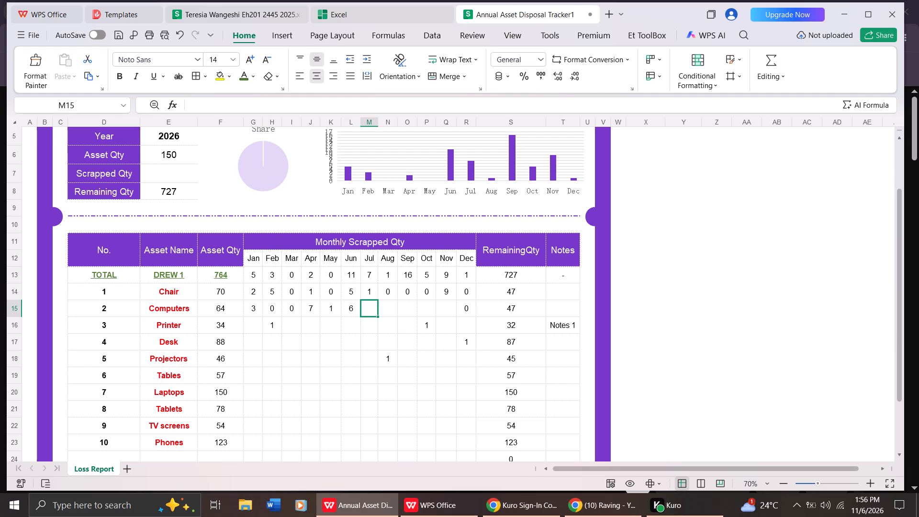
{"action": "key", "text": "3"}
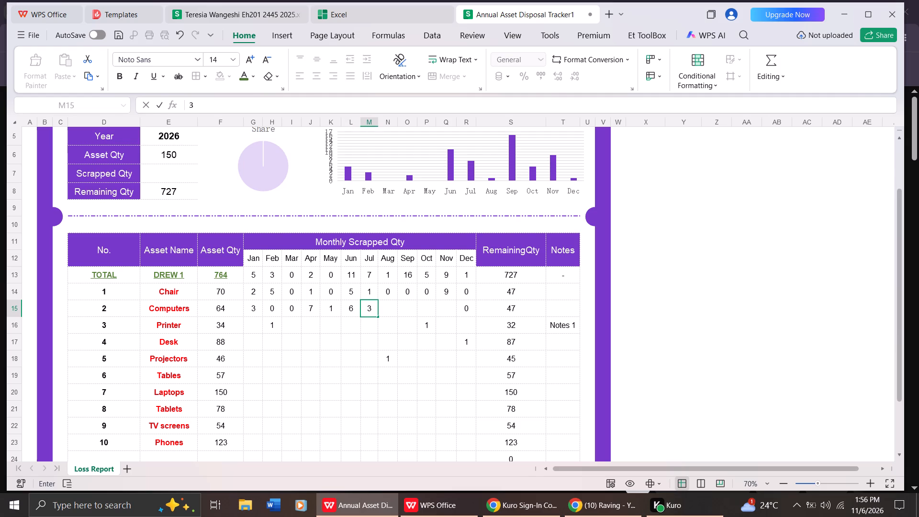
{"action": "left_click", "coordinate": [384, 309]}
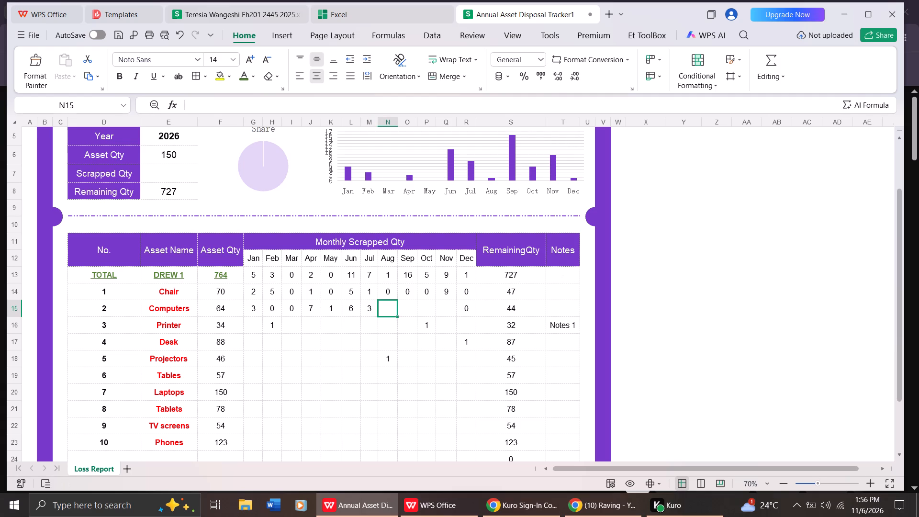
{"action": "key", "text": "0"}
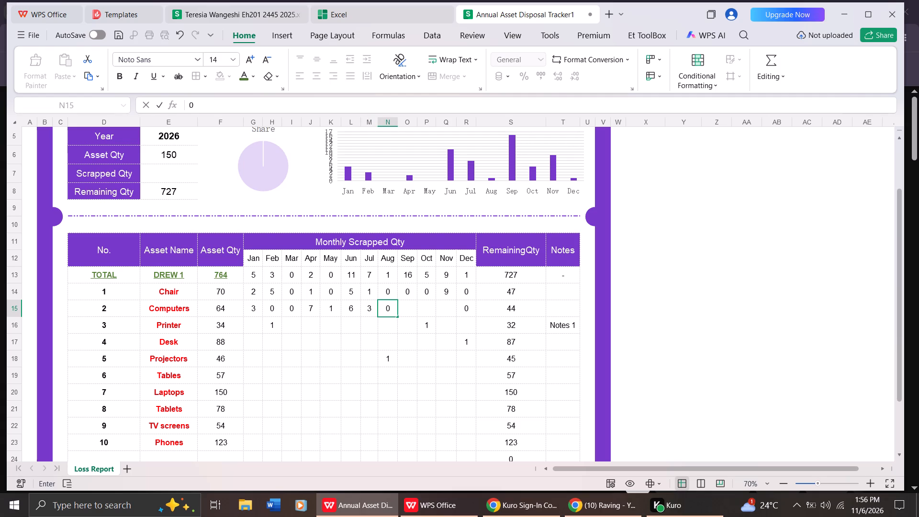
{"action": "left_click", "coordinate": [403, 308]}
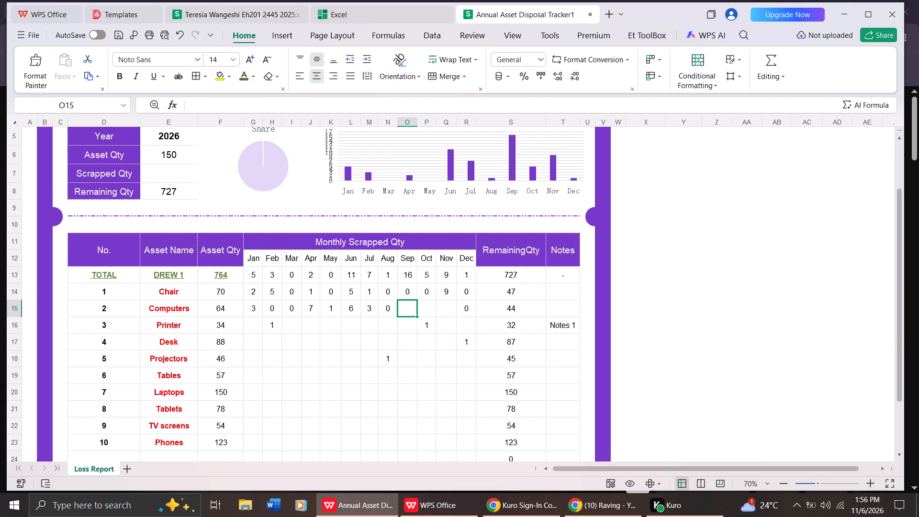
{"action": "key", "text": "0"}
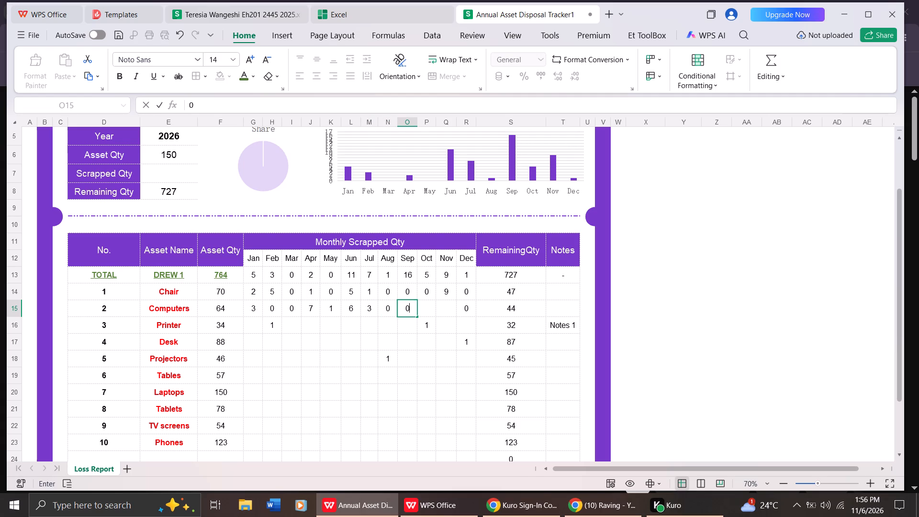
{"action": "left_click", "coordinate": [424, 308]}
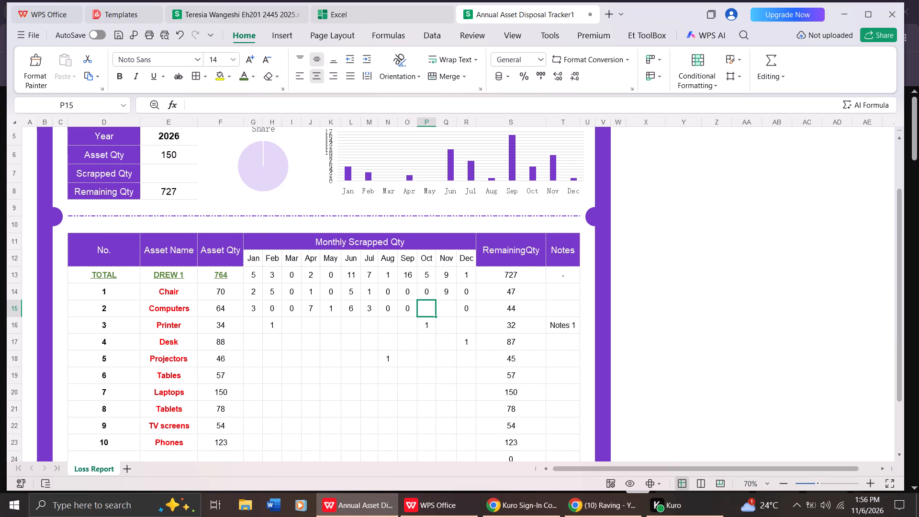
{"action": "key", "text": "0"}
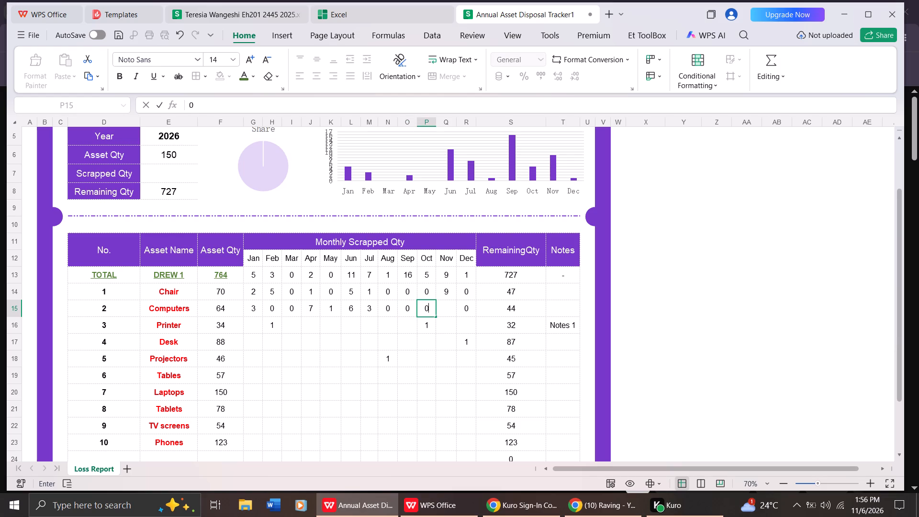
{"action": "left_click", "coordinate": [450, 309]}
{"action": "key", "text": "0"}
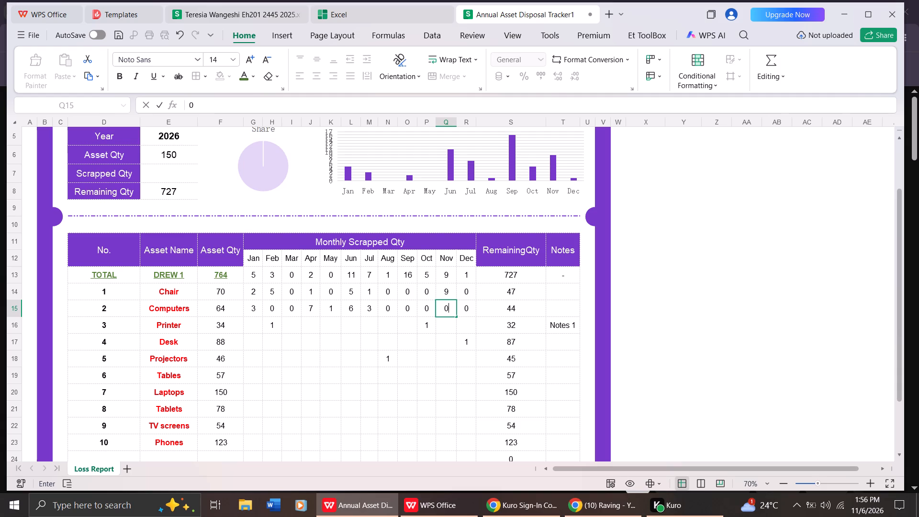
Fill the Printer row's empty months Jan, Mar, Apr, May, Jun and Jul with a scrapped quantity of 0.
{"action": "left_click", "coordinate": [255, 323]}
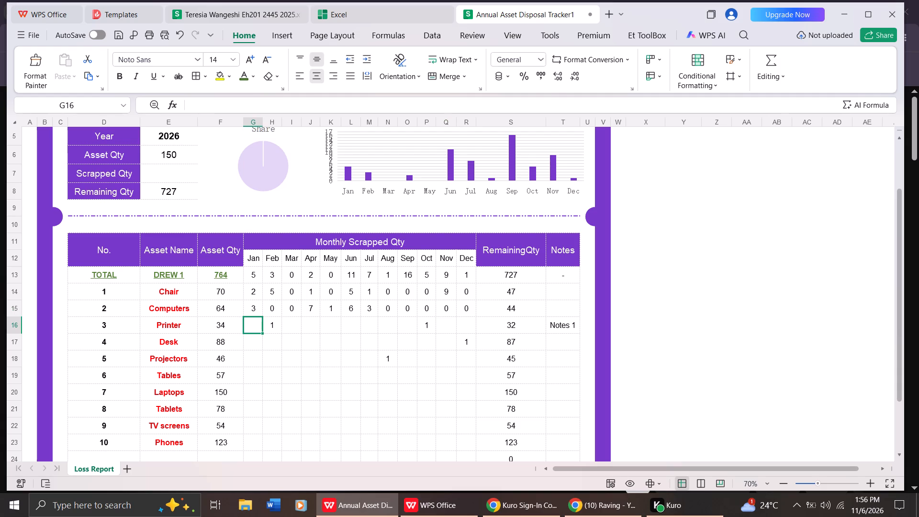
{"action": "key", "text": "0"}
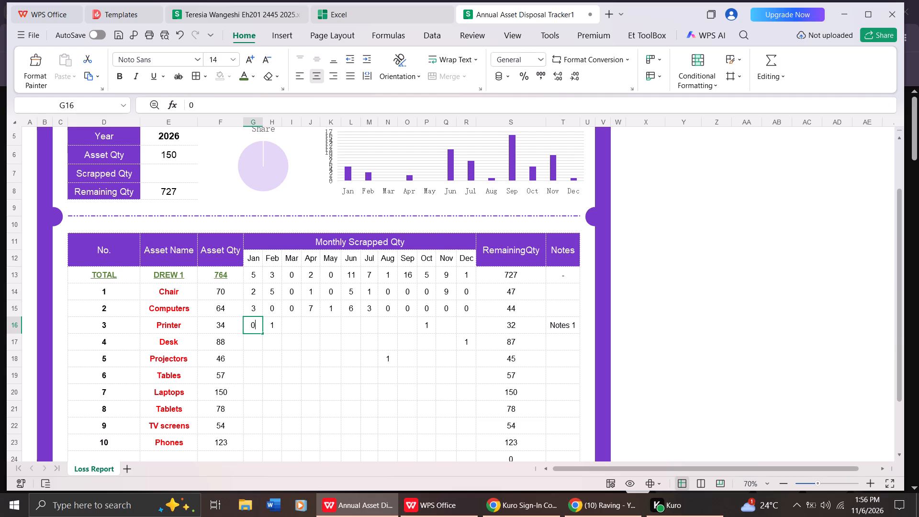
{"action": "left_click", "coordinate": [291, 326]}
{"action": "key", "text": "0"}
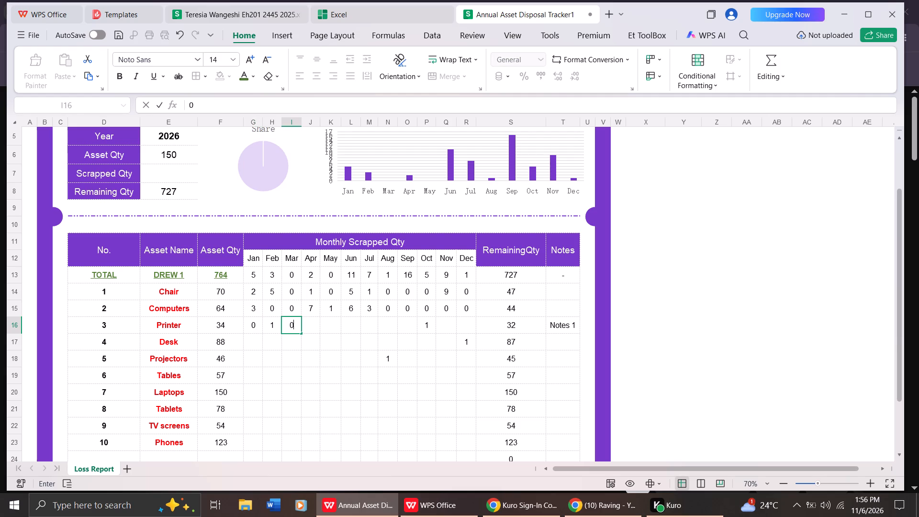
{"action": "left_click", "coordinate": [314, 326]}
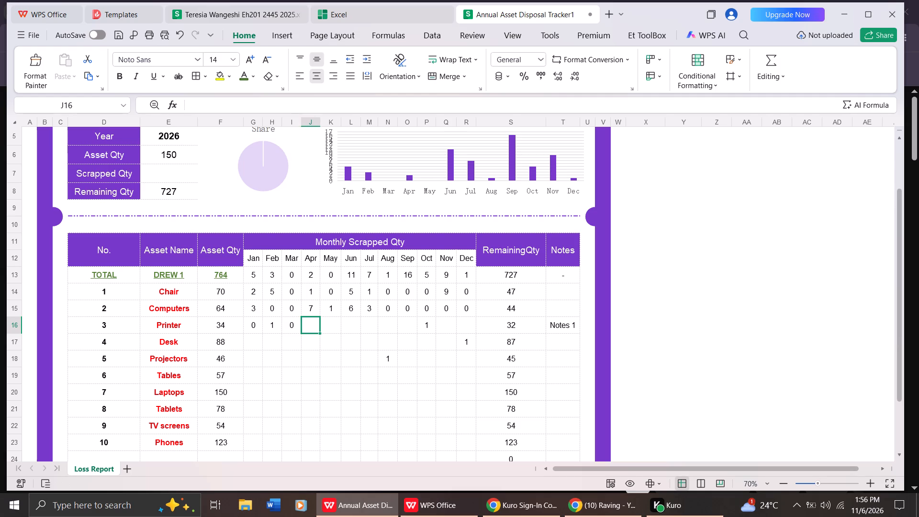
{"action": "key", "text": "0"}
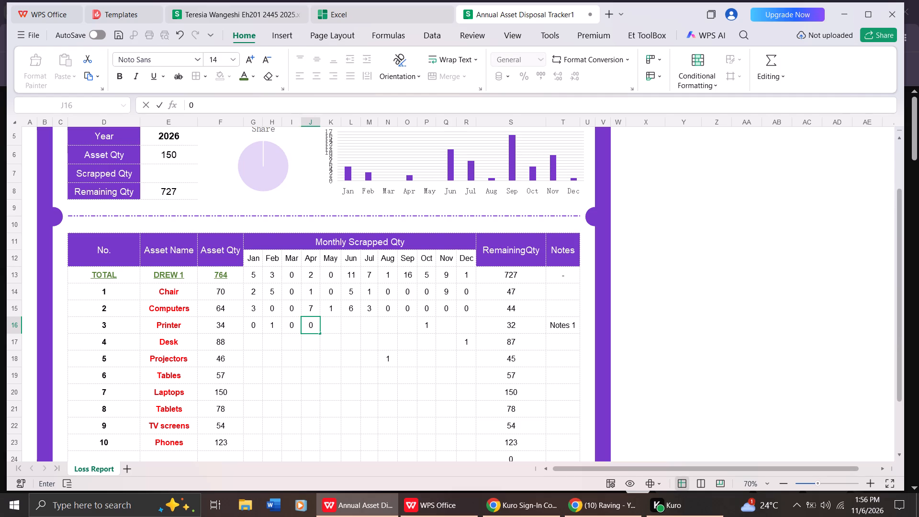
{"action": "left_click", "coordinate": [330, 325]}
{"action": "key", "text": "0"}
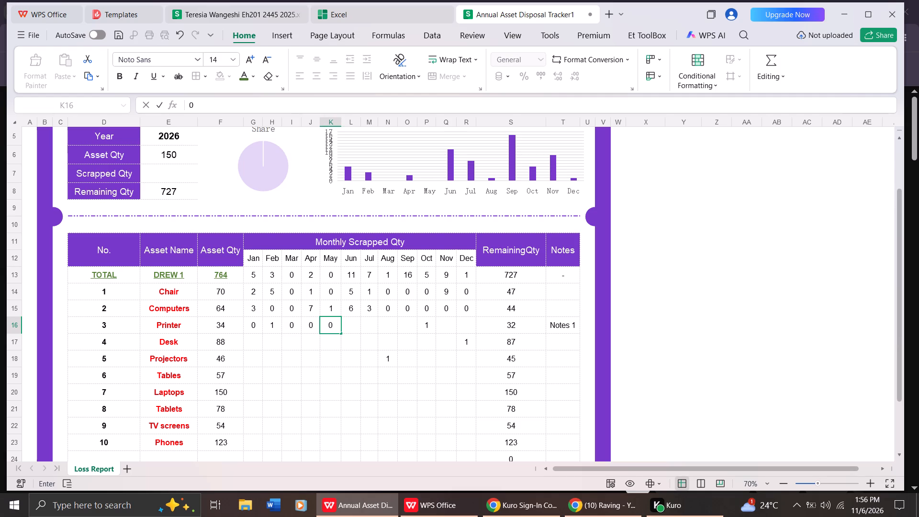
{"action": "left_click", "coordinate": [354, 325]}
{"action": "key", "text": "0"}
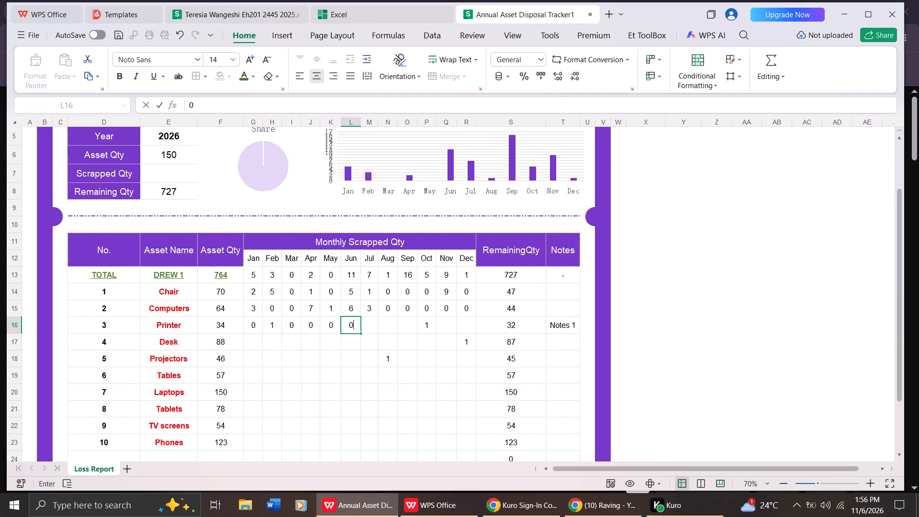
{"action": "left_click", "coordinate": [371, 327]}
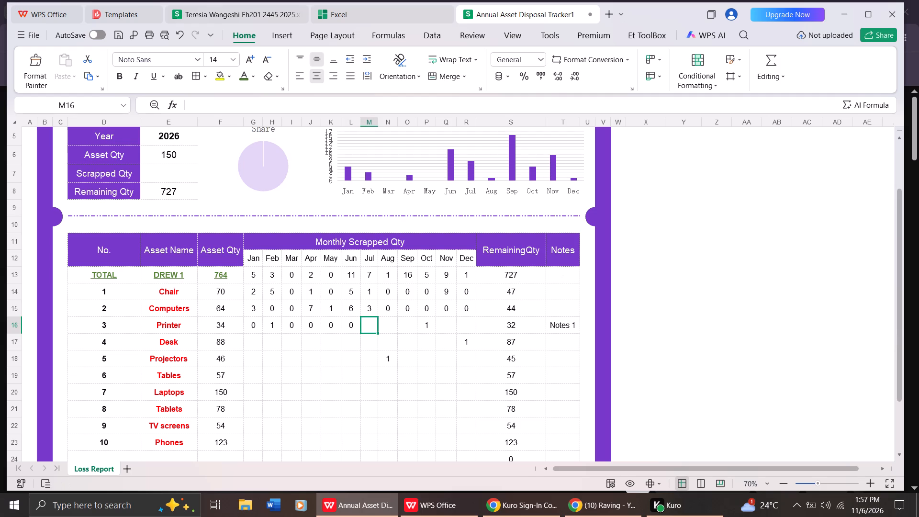
{"action": "key", "text": "0"}
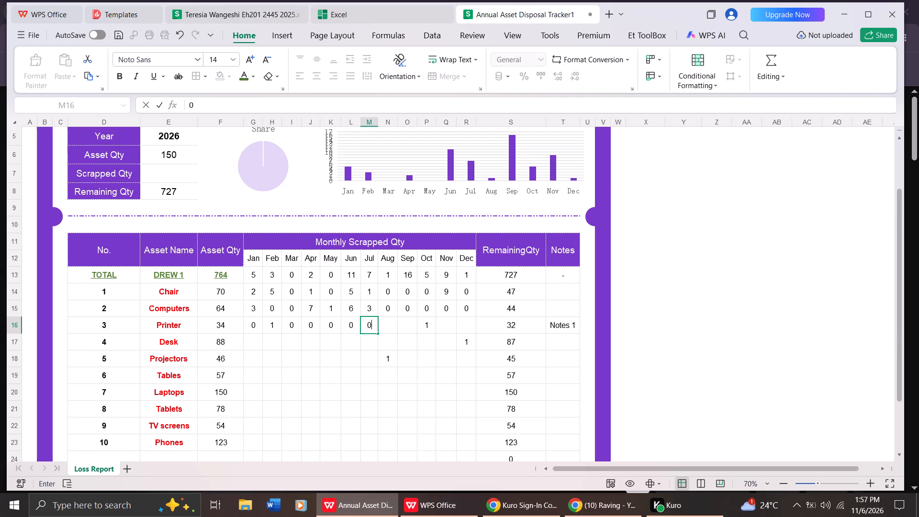
Fill the Printer row's remaining empty months Aug, Sep, Nov and Dec with a scrapped quantity of 0.
{"action": "key", "text": "Right"}
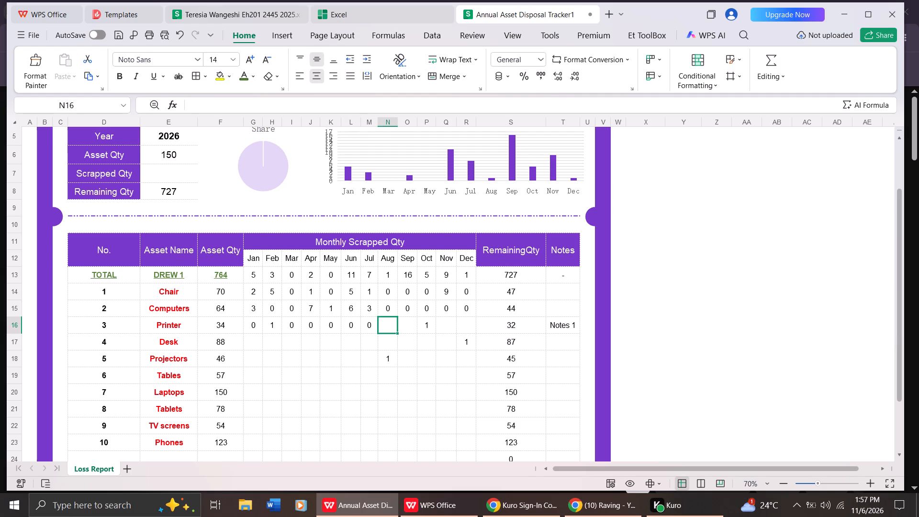
{"action": "key", "text": "0"}
{"action": "key", "text": "Right"}
{"action": "key", "text": "0"}
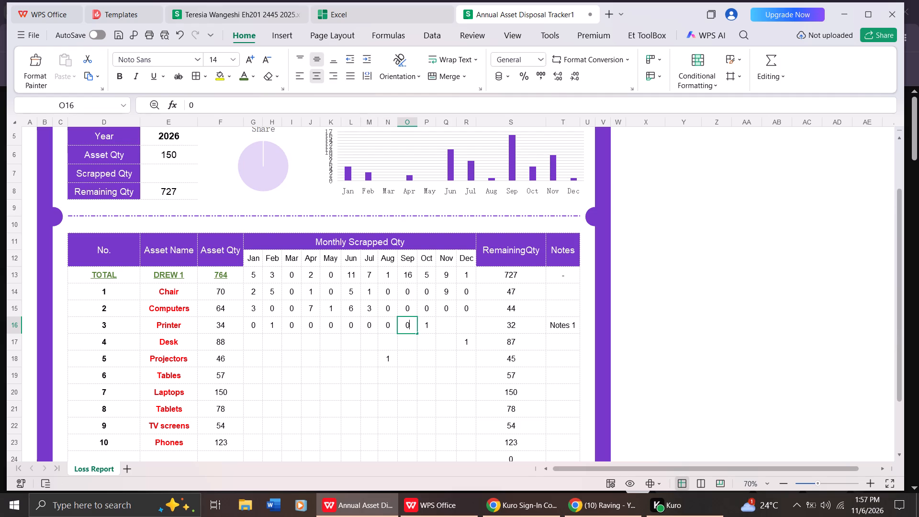
{"action": "key", "text": "Right"}
{"action": "key", "text": "Right"}
{"action": "key", "text": "0"}
{"action": "key", "text": "Right"}
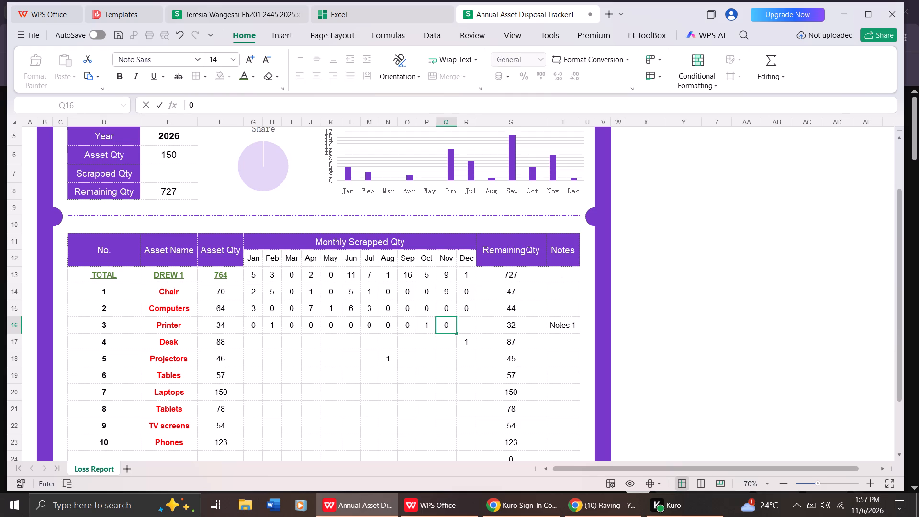
{"action": "key", "text": "0"}
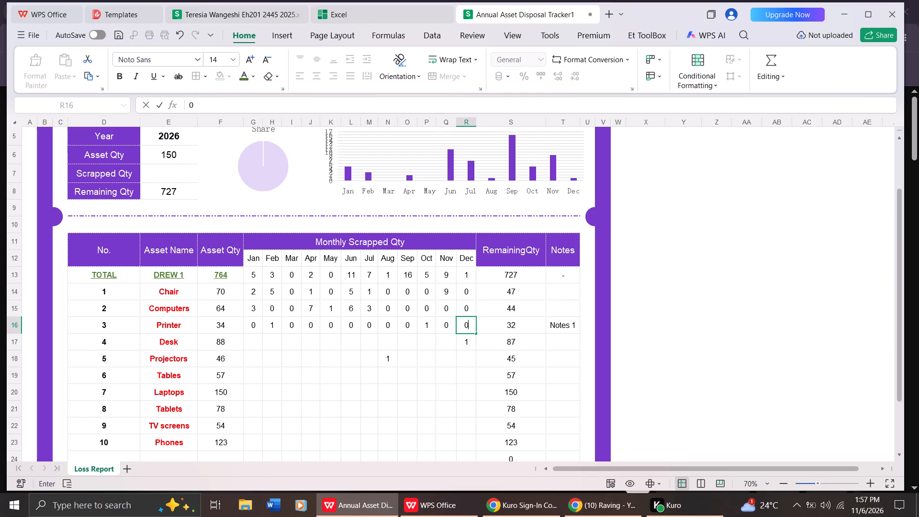
Enter the Desk row's scrapped quantities: 10 for Jan, 2 for Feb and 12 for Mar.
{"action": "key", "text": "Down"}
{"action": "key", "text": "Left"}
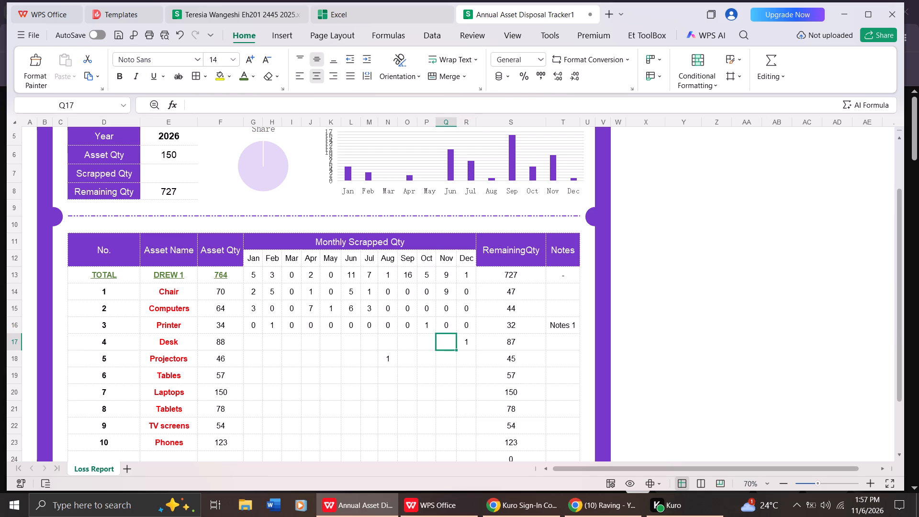
{"action": "key", "text": "Left"}
{"action": "key", "text": "Left"}
{"action": "key", "text": "Left"}
{"action": "key", "text": "Left"}
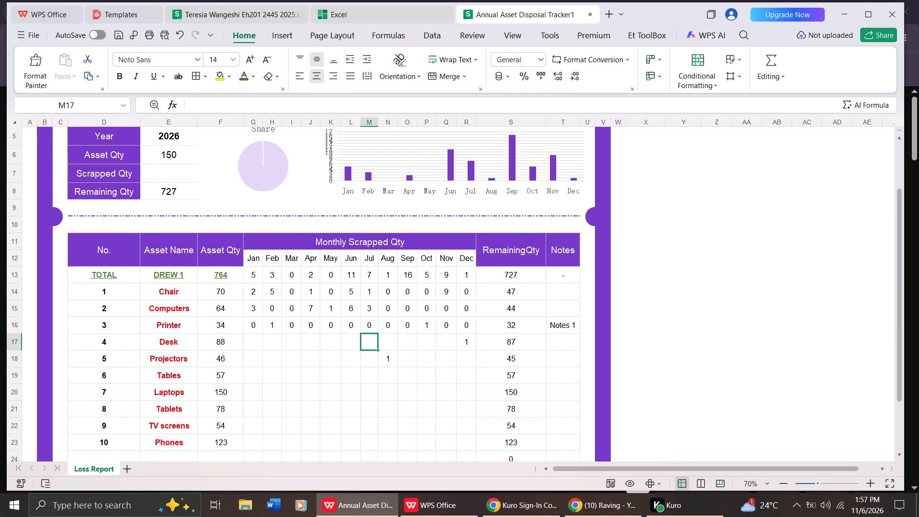
{"action": "key", "text": "Left"}
{"action": "key", "text": "Left"}
{"action": "key", "text": "Left"}
{"action": "key", "text": "Left"}
{"action": "key", "text": "Left"}
{"action": "key", "text": "Left"}
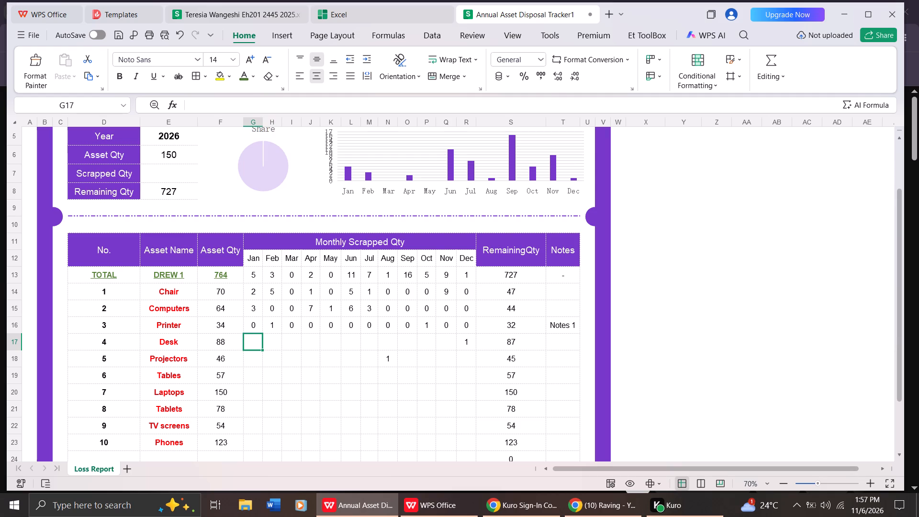
{"action": "key", "text": "1"}
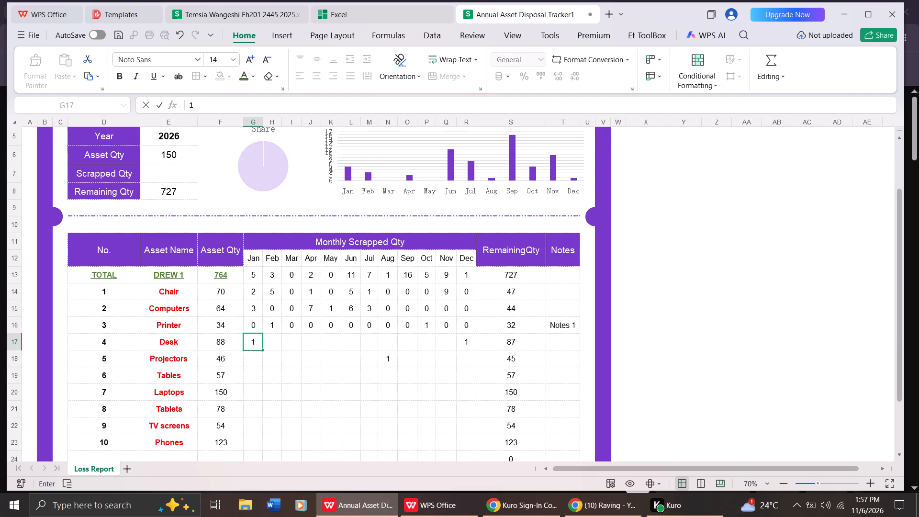
{"action": "key", "text": "0"}
{"action": "key", "text": "Right"}
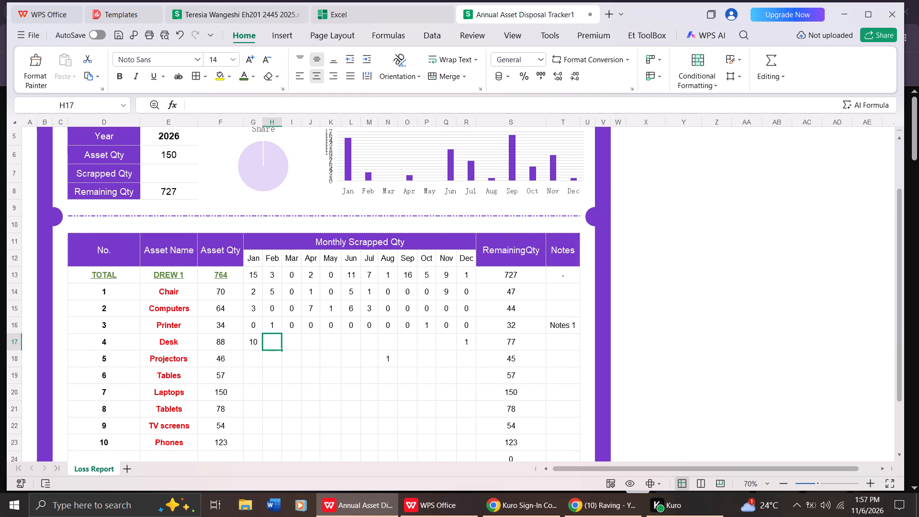
{"action": "key", "text": "2"}
{"action": "key", "text": "Right"}
{"action": "key", "text": "0"}
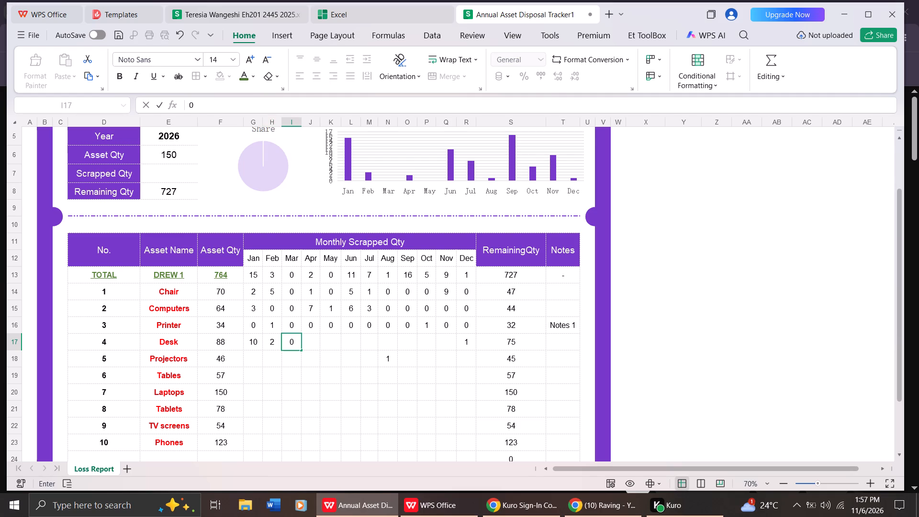
{"action": "key", "text": "BackSpace"}
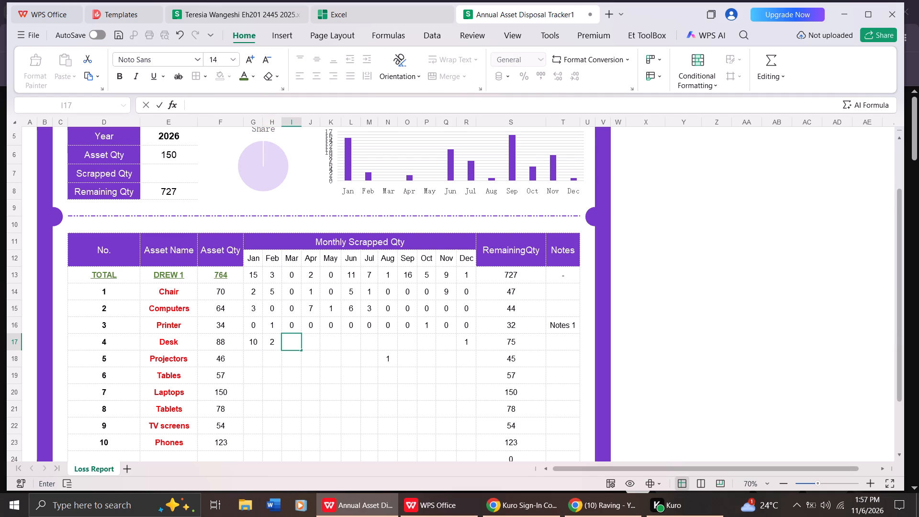
{"action": "type", "text": "12"}
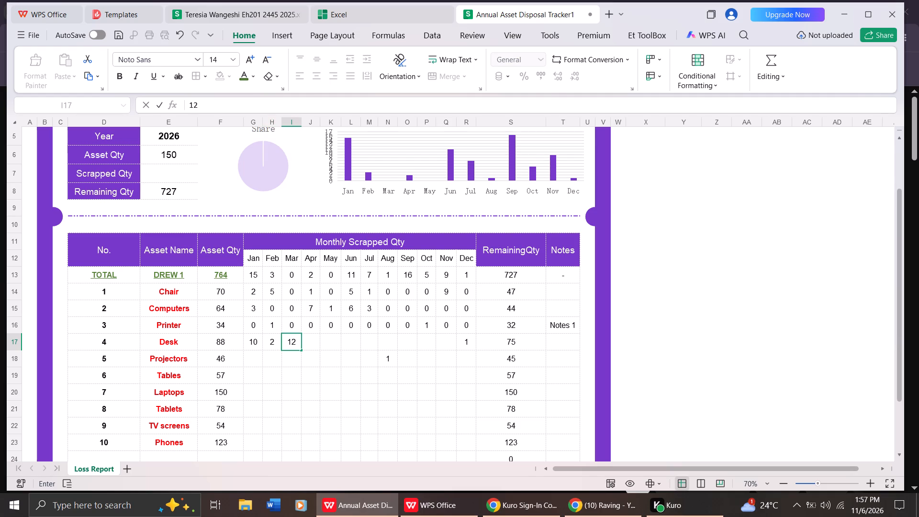
{"action": "key", "text": "Right"}
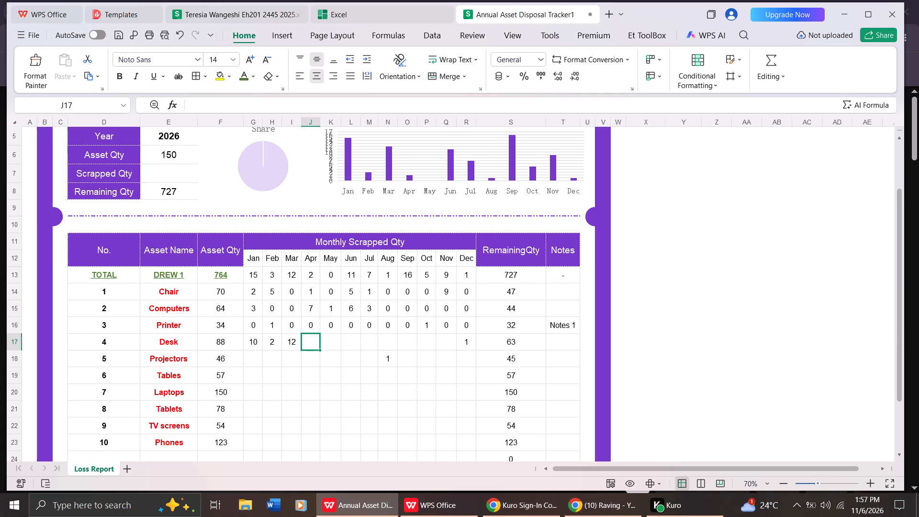
Enter the Desk row's scrapped quantities: 0 for Apr, 4 for May, and 0 for each month from Jun to Nov.
{"action": "key", "text": "0"}
{"action": "key", "text": "Right"}
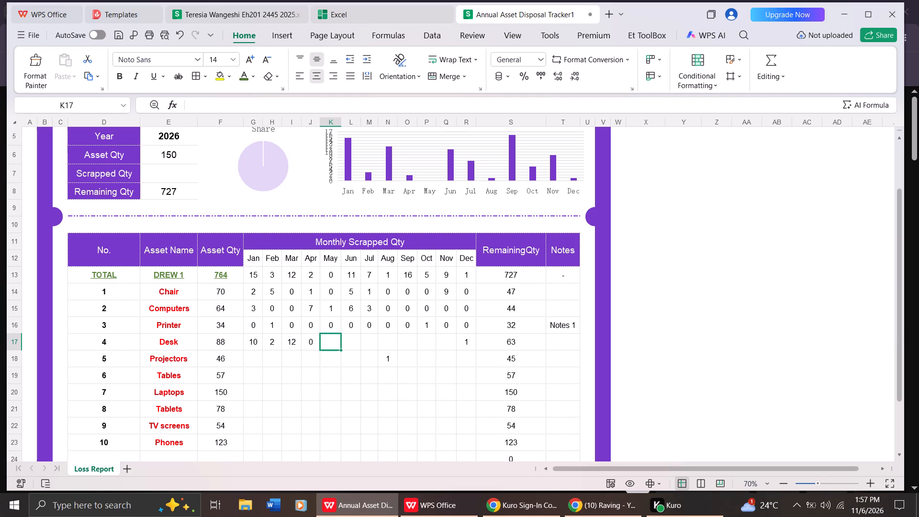
{"action": "key", "text": "4"}
{"action": "key", "text": "Right"}
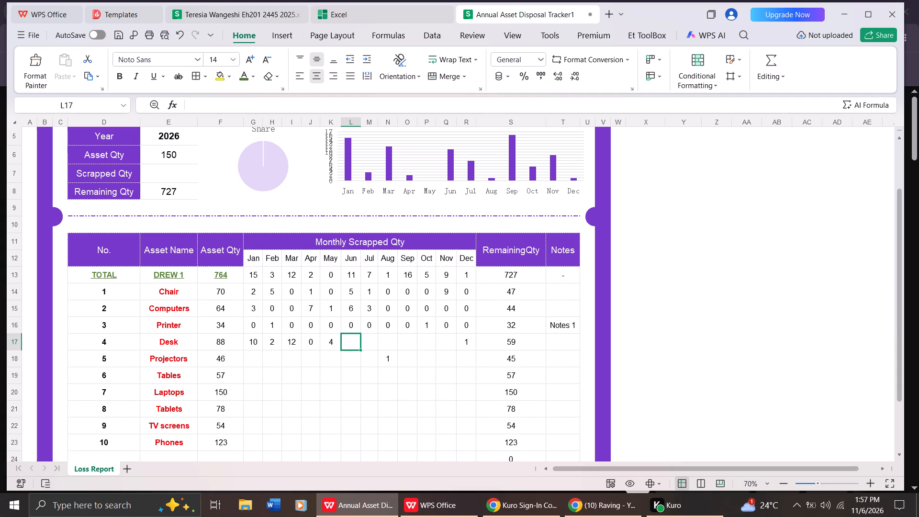
{"action": "key", "text": "0"}
{"action": "key", "text": "Right"}
{"action": "key", "text": "0"}
{"action": "key", "text": "Right"}
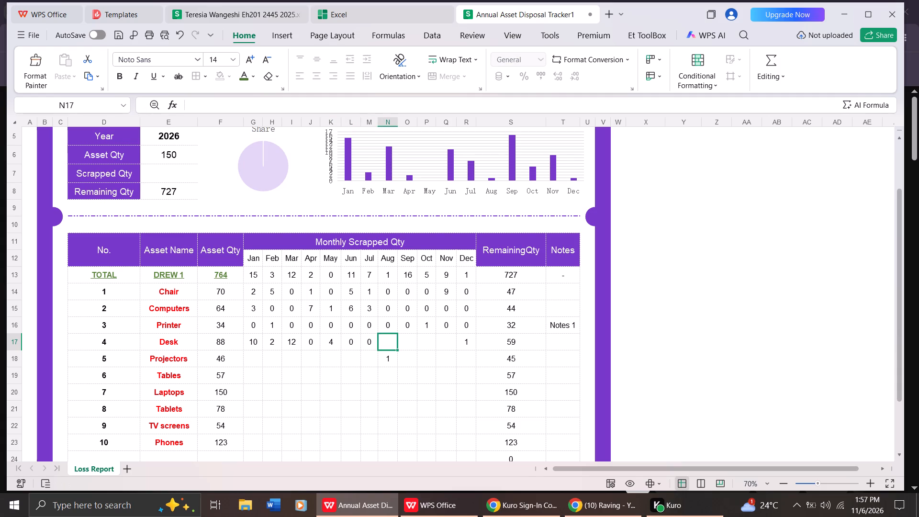
{"action": "key", "text": "0"}
{"action": "key", "text": "Right"}
{"action": "key", "text": "0"}
{"action": "key", "text": "Right"}
{"action": "key", "text": "0"}
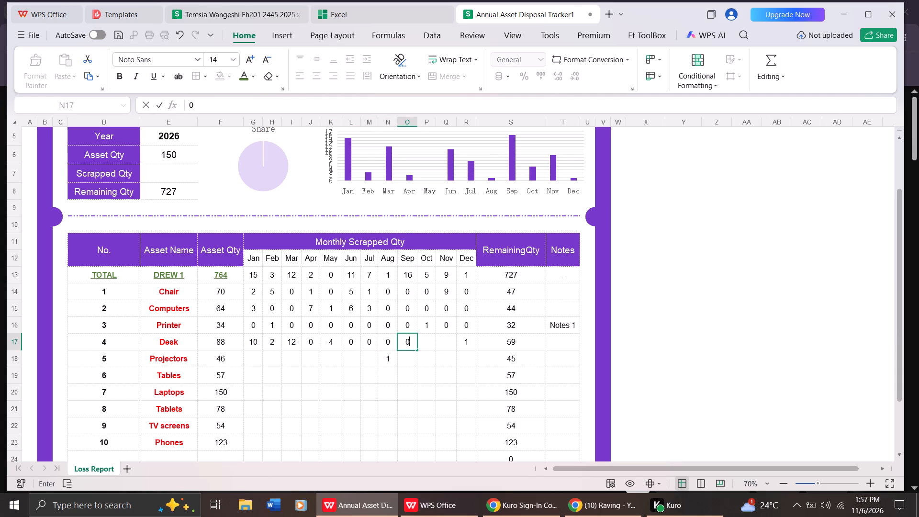
{"action": "key", "text": "Right"}
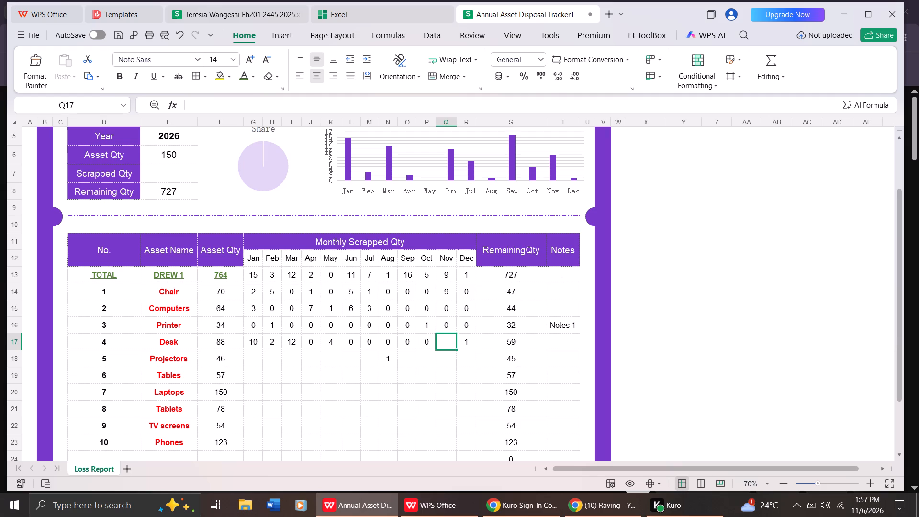
{"action": "key", "text": "0"}
{"action": "key", "text": "Right"}
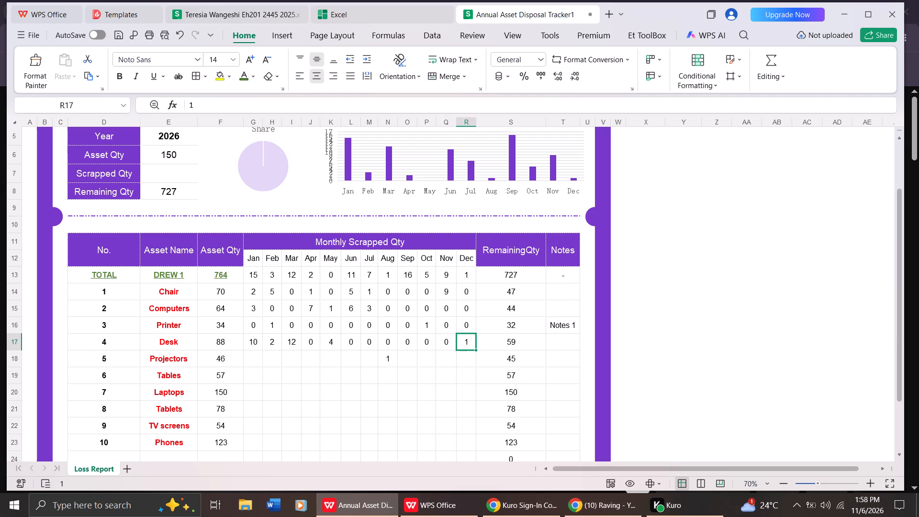
Fill the Projectors row's Jan, Feb and Mar cells with a scrapped quantity of 0.
{"action": "key", "text": "Down"}
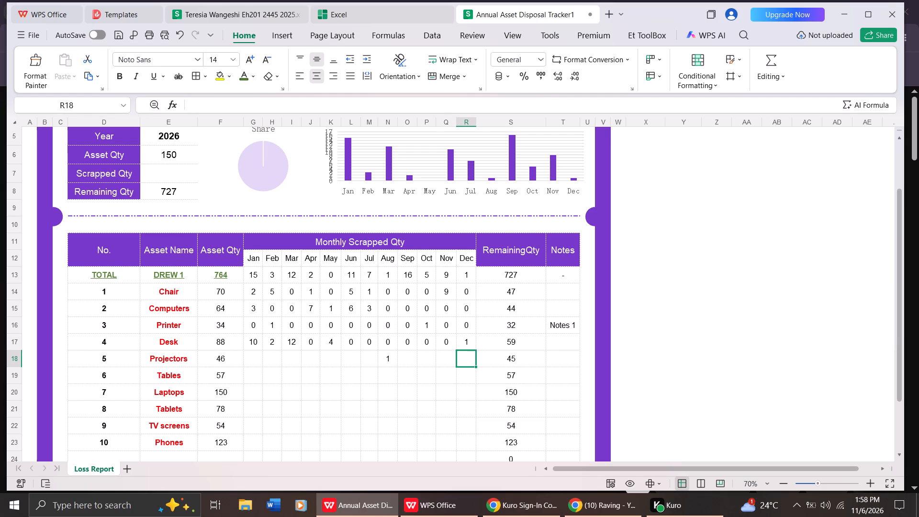
{"action": "key", "text": "Left"}
{"action": "key", "text": "Left"}
{"action": "key", "text": "Left"}
{"action": "key", "text": "Left"}
{"action": "key", "text": "Left"}
{"action": "key", "text": "Left"}
{"action": "key", "text": "Left"}
{"action": "key", "text": "Left"}
{"action": "key", "text": "Left"}
{"action": "key", "text": "Left"}
{"action": "key", "text": "Left"}
{"action": "key", "text": "Left"}
{"action": "key", "text": "Left"}
{"action": "key", "text": "Left"}
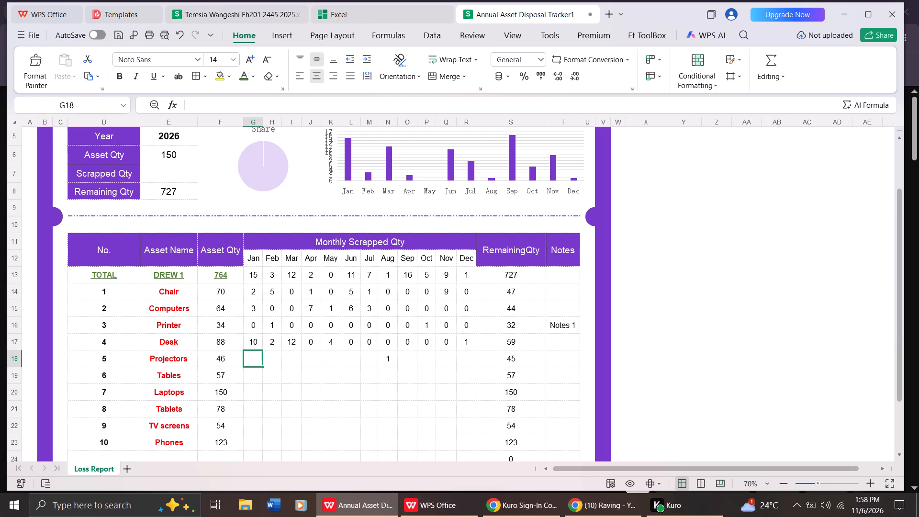
{"action": "key", "text": "0"}
{"action": "key", "text": "Right"}
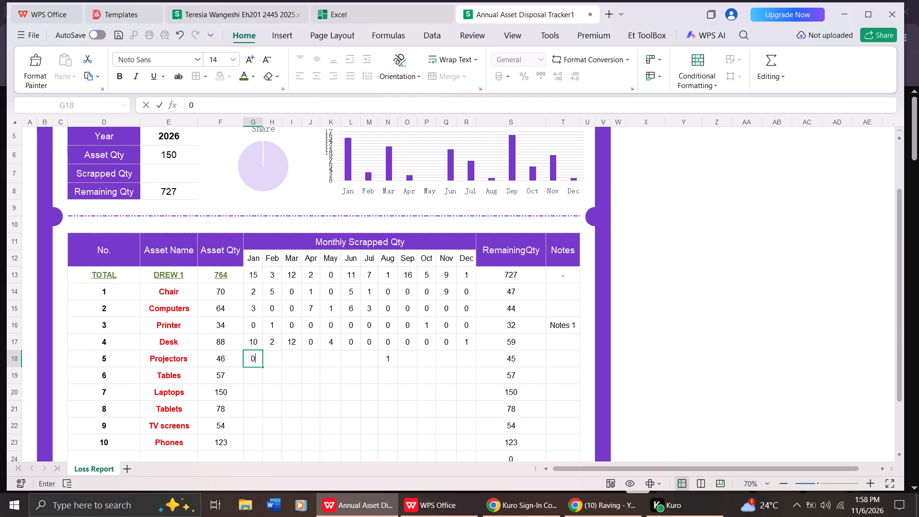
{"action": "key", "text": "0"}
{"action": "key", "text": "Right"}
{"action": "key", "text": "0"}
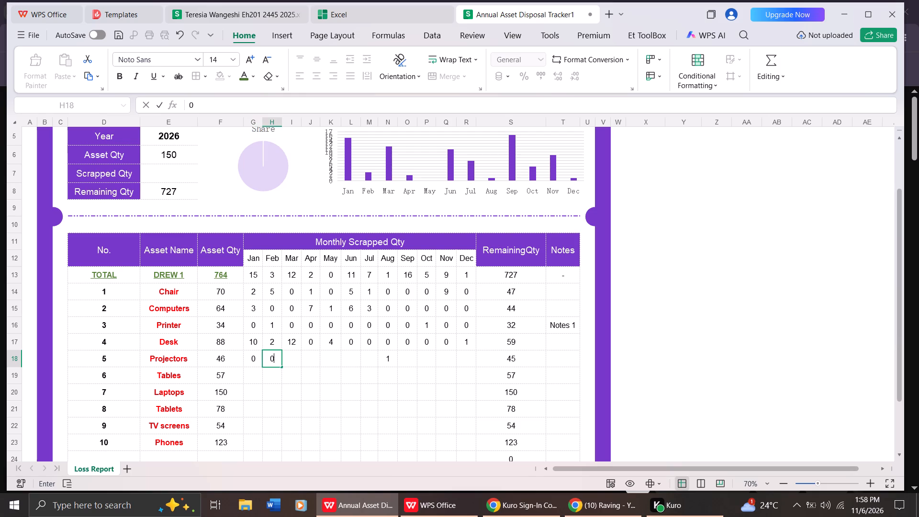
{"action": "key", "text": "Right"}
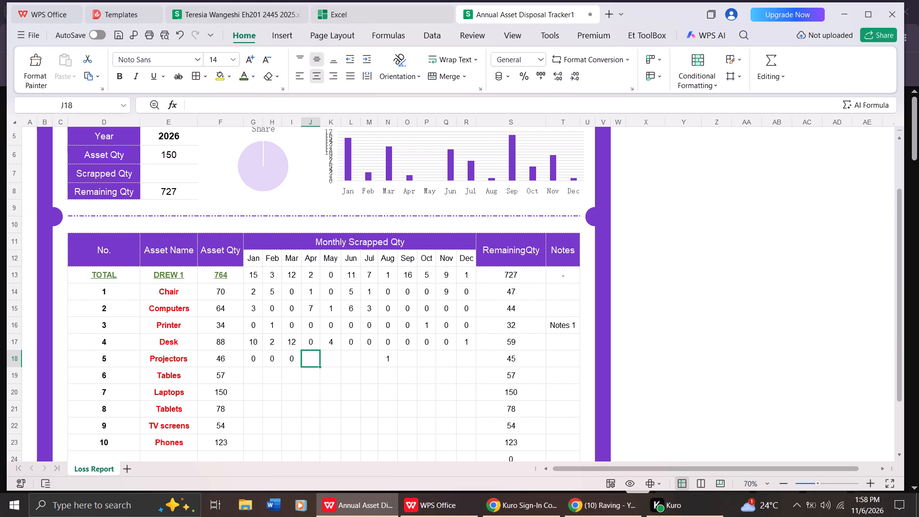
Enter the Projectors row's scrapped quantities: 3 for Apr, 3 for May, 0 for Jun and 2 for Jul.
{"action": "key", "text": "3"}
{"action": "key", "text": "Right"}
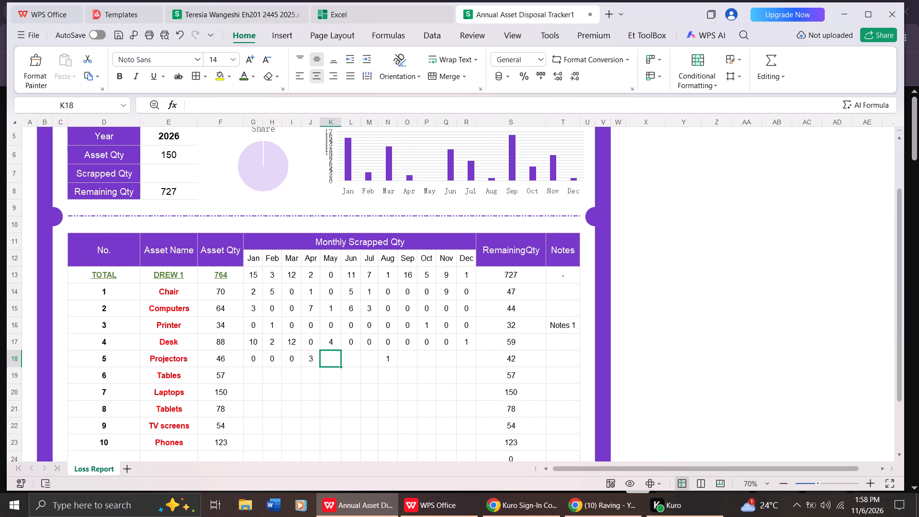
{"action": "key", "text": "3"}
{"action": "key", "text": "Right"}
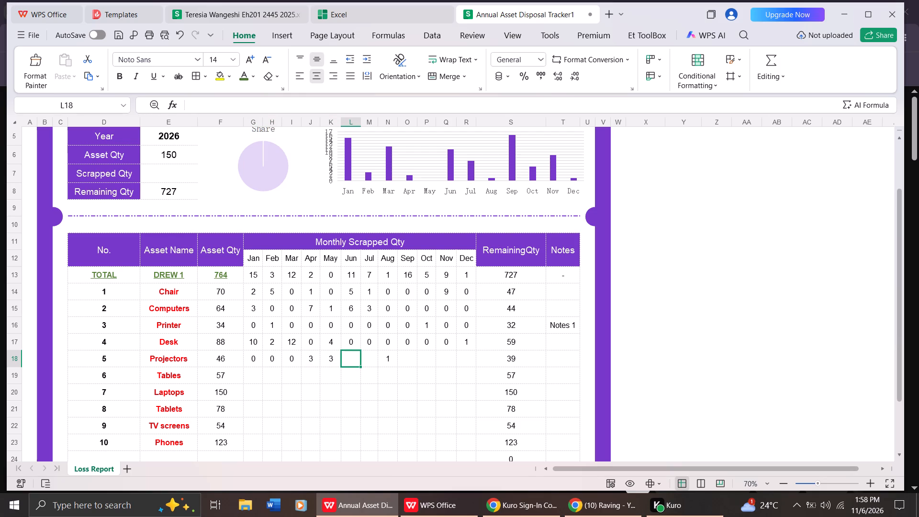
{"action": "key", "text": "0"}
{"action": "key", "text": "Right"}
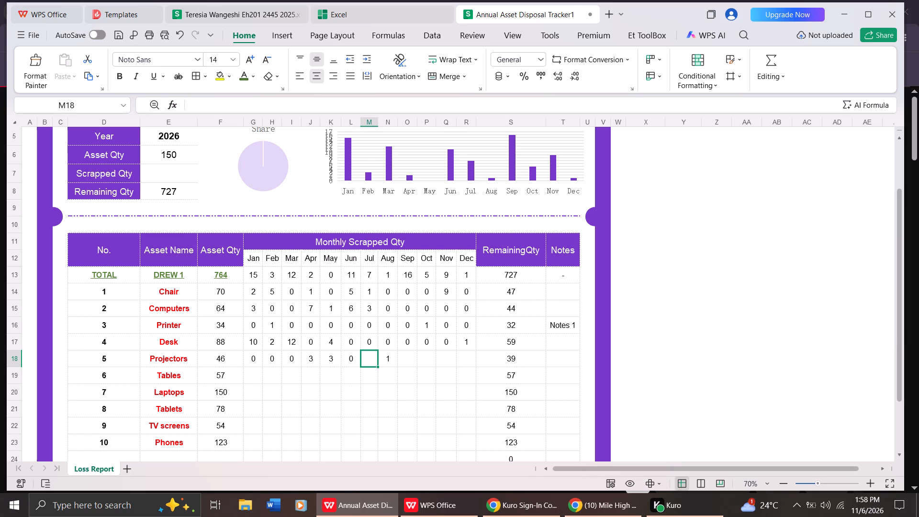
{"action": "key", "text": "2"}
{"action": "key", "text": "Right"}
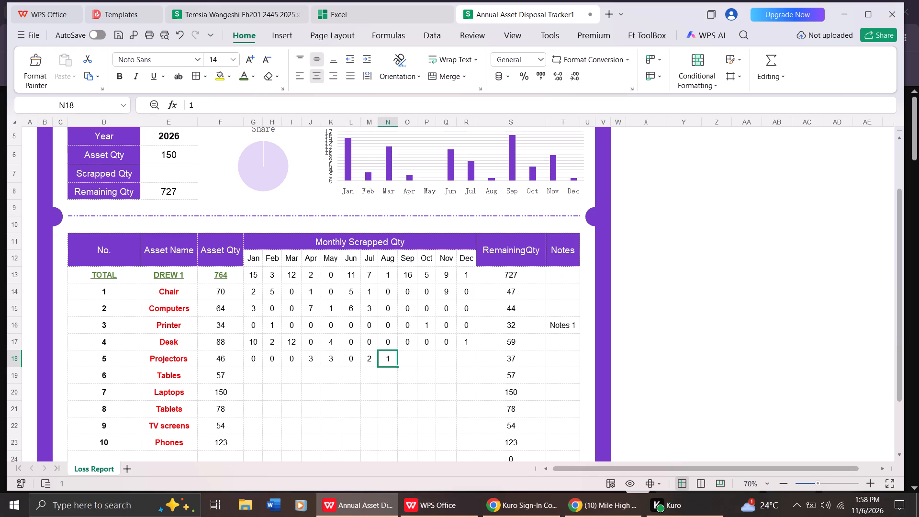
Set the Projectors row's scrapped quantities to 6 for Aug, 5 for Sep, 12 for Oct, and 0 for Nov and Dec.
{"action": "key", "text": "6"}
{"action": "key", "text": "Right"}
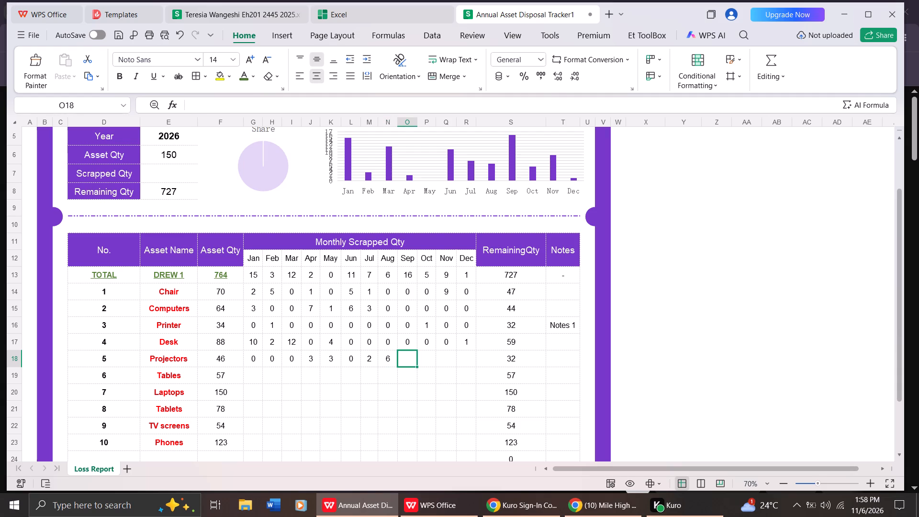
{"action": "key", "text": "5"}
{"action": "key", "text": "Right"}
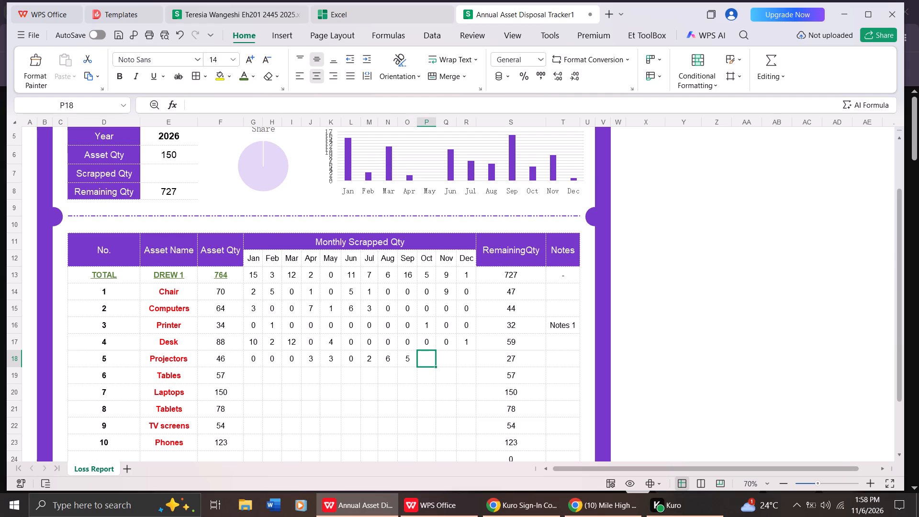
{"action": "type", "text": "12"}
{"action": "key", "text": "Right"}
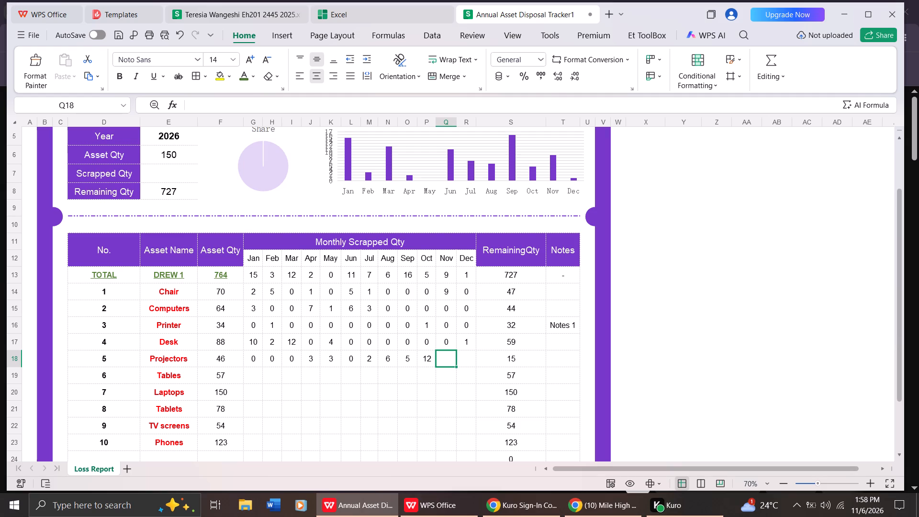
{"action": "key", "text": "0"}
{"action": "key", "text": "Right"}
{"action": "key", "text": "0"}
{"action": "key", "text": "Right"}
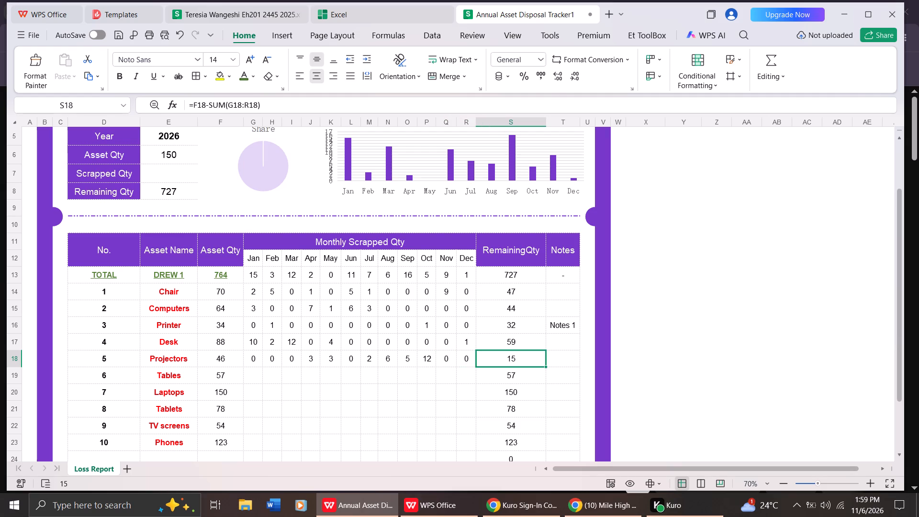
Enter the Tables row's scrapped quantities: 0 for each month from Jan to Apr, and 23 for May.
{"action": "key", "text": "Left"}
{"action": "key", "text": "Down"}
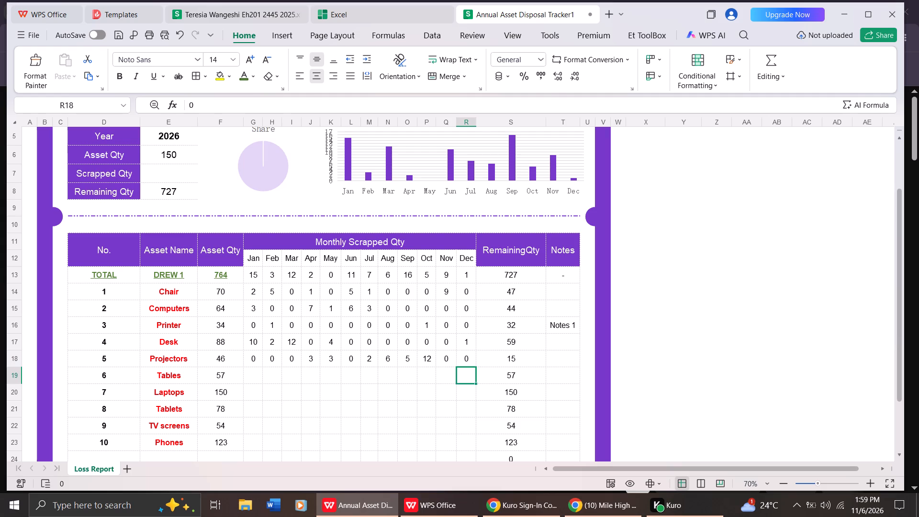
{"action": "key", "text": "Left"}
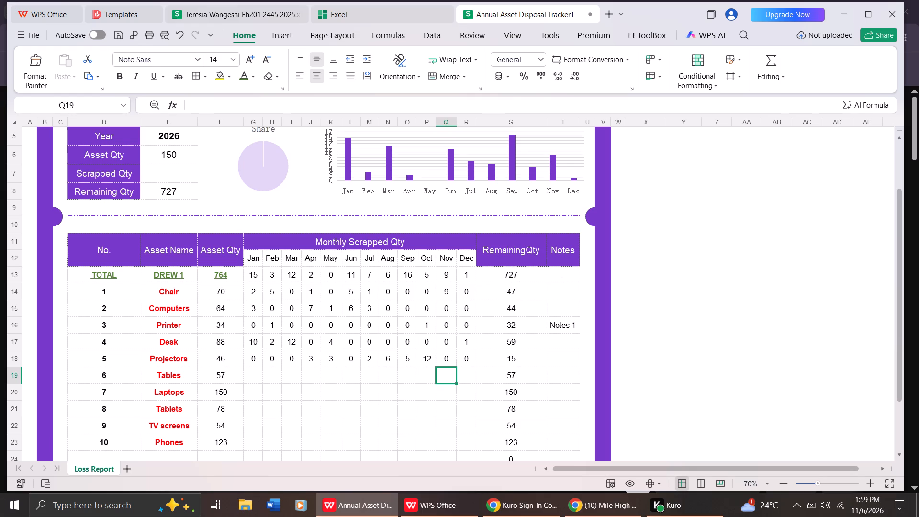
{"action": "left_click", "coordinate": [259, 370]}
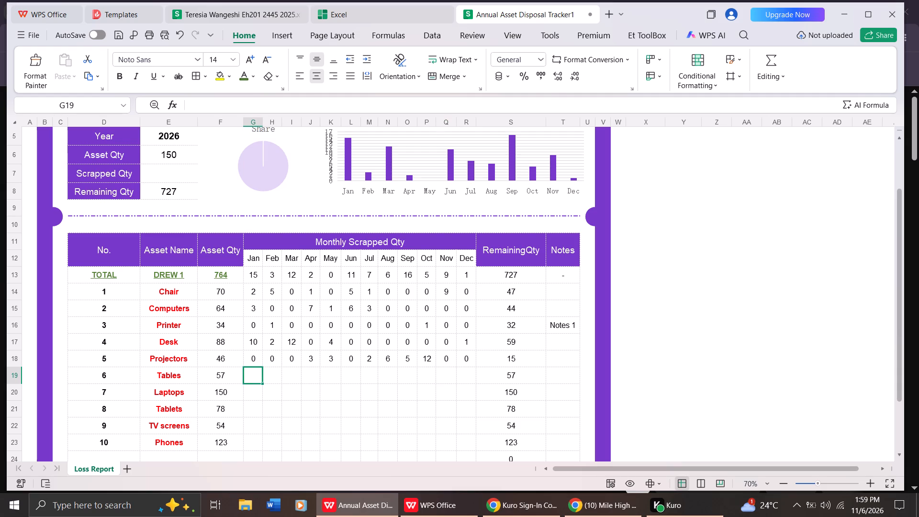
{"action": "key", "text": "0"}
{"action": "key", "text": "Right"}
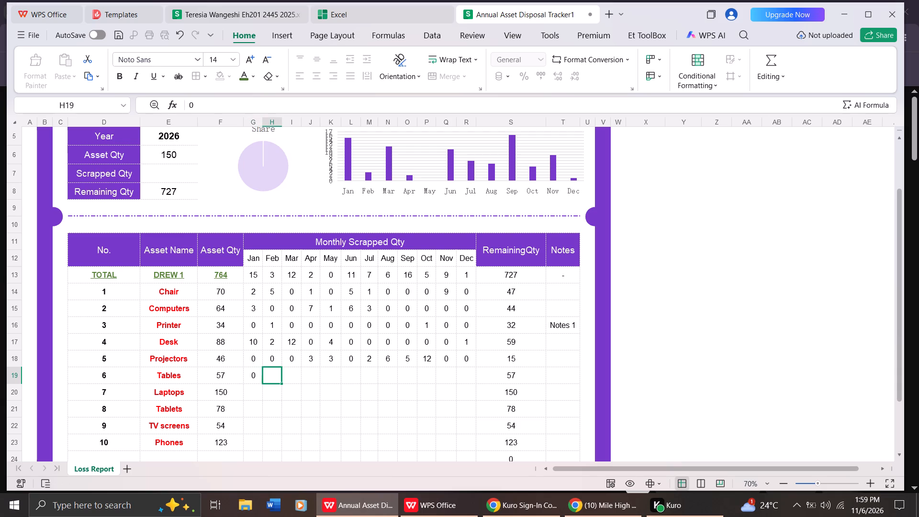
{"action": "key", "text": "0"}
{"action": "key", "text": "Right"}
{"action": "key", "text": "0"}
{"action": "key", "text": "Right"}
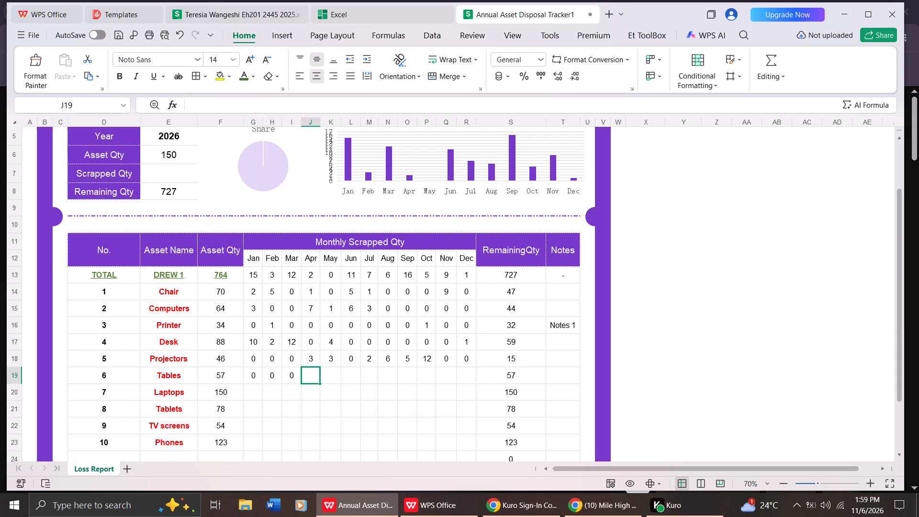
{"action": "key", "text": "0"}
{"action": "key", "text": "Right"}
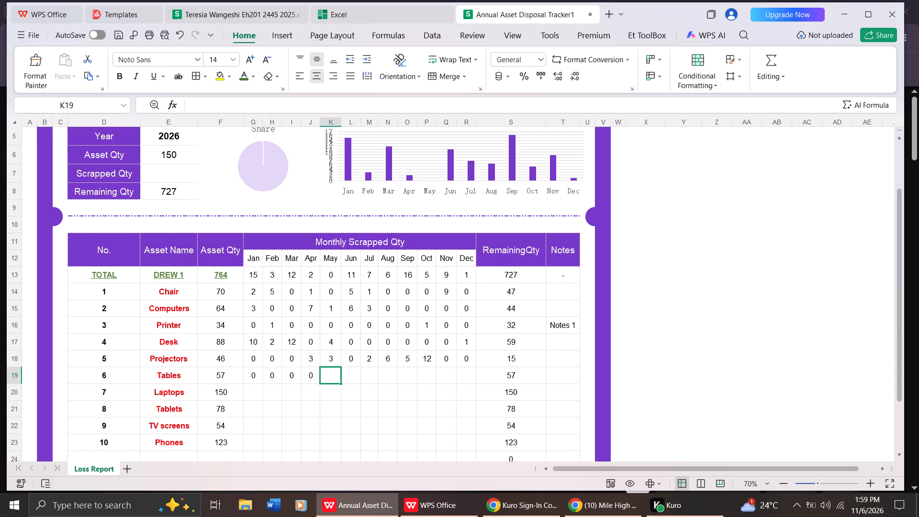
{"action": "type", "text": "23"}
{"action": "key", "text": "Right"}
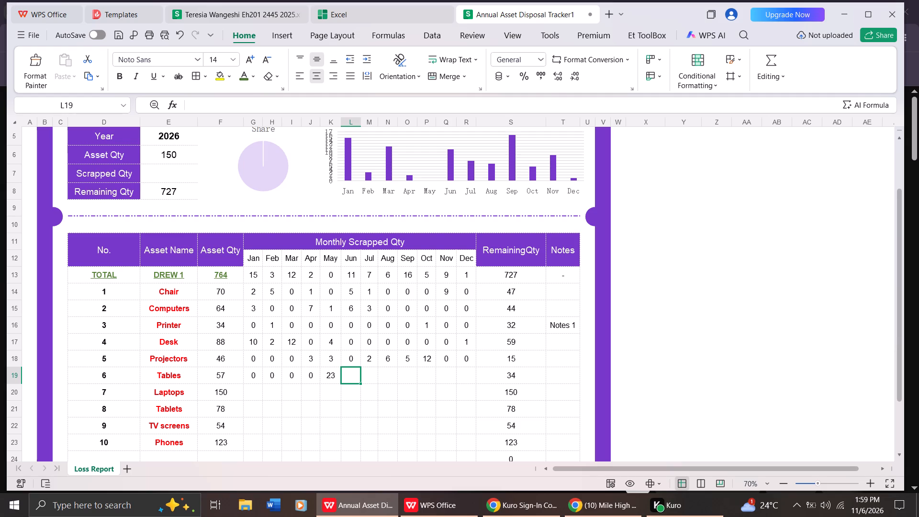
Fill the Tables row's remaining months from Jun to Dec with a scrapped quantity of 0.
{"action": "key", "text": "0"}
{"action": "key", "text": "Right"}
{"action": "key", "text": "0"}
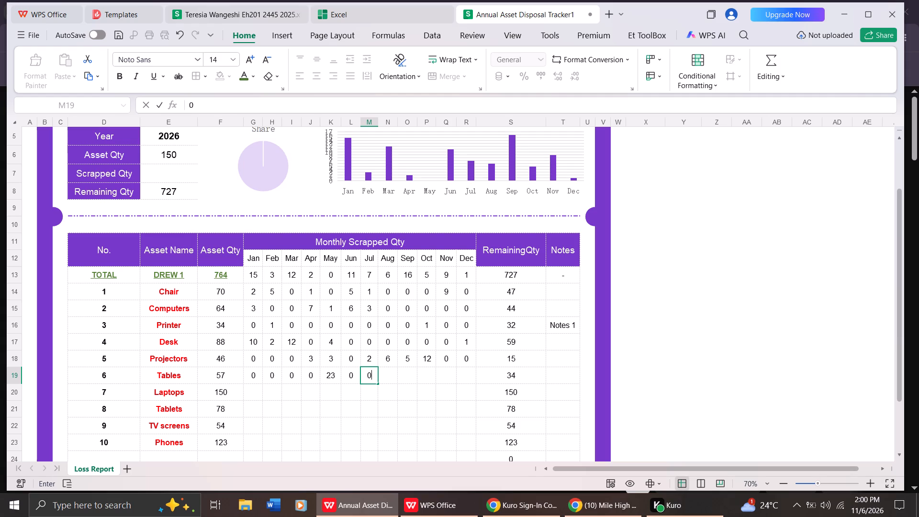
{"action": "key", "text": "Right"}
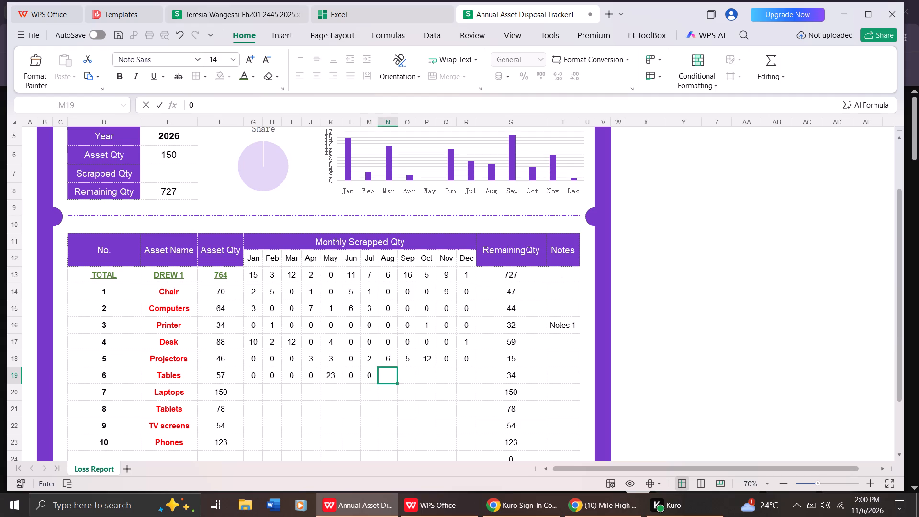
{"action": "key", "text": "0"}
{"action": "key", "text": "Right"}
{"action": "key", "text": "0"}
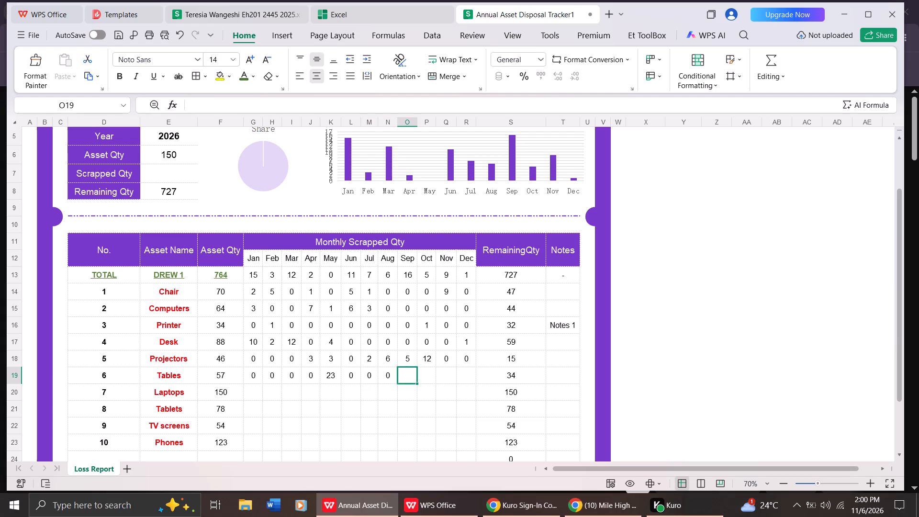
{"action": "key", "text": "Right"}
{"action": "key", "text": "0"}
{"action": "key", "text": "Right"}
{"action": "key", "text": "0"}
{"action": "key", "text": "Right"}
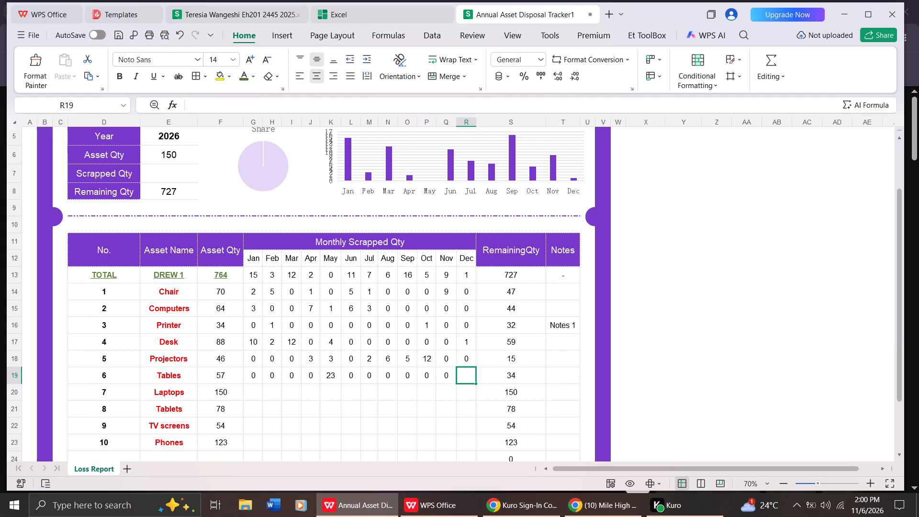
{"action": "key", "text": "0"}
{"action": "key", "text": "Down"}
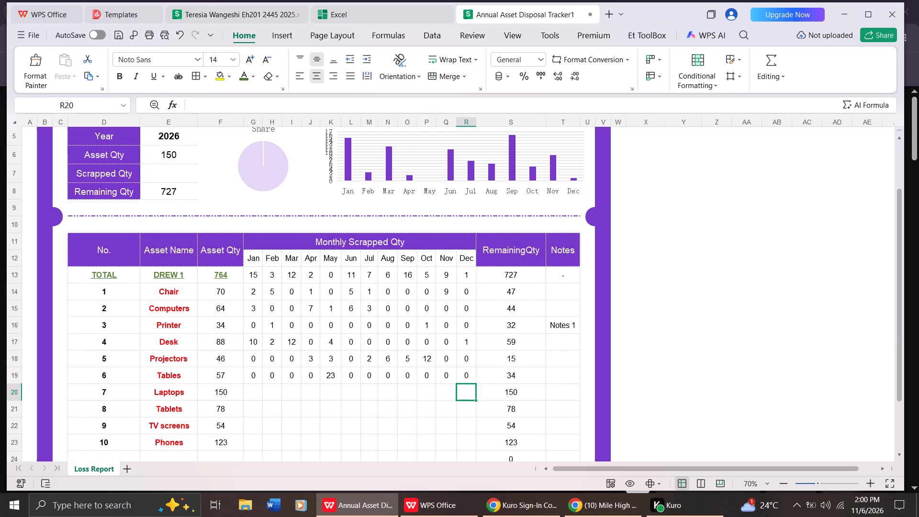
Enter the Laptops row's scrapped quantities: 6 for Jan, 4 for Feb, 3 for Mar and 1 for Apr.
{"action": "key", "text": "Left"}
{"action": "key", "text": "Left"}
{"action": "key", "text": "Left"}
{"action": "key", "text": "Left"}
{"action": "key", "text": "Left"}
{"action": "key", "text": "Left"}
{"action": "key", "text": "Left"}
{"action": "key", "text": "Left"}
{"action": "key", "text": "Left"}
{"action": "key", "text": "Left"}
{"action": "key", "text": "Left"}
{"action": "key", "text": "Left"}
{"action": "key", "text": "Left"}
{"action": "key", "text": "Left"}
{"action": "key", "text": "Left"}
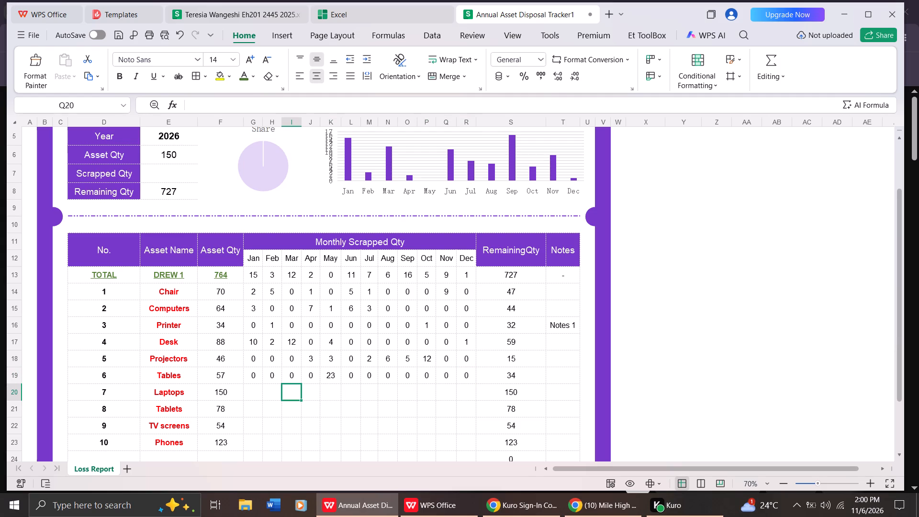
{"action": "key", "text": "6"}
{"action": "key", "text": "Right"}
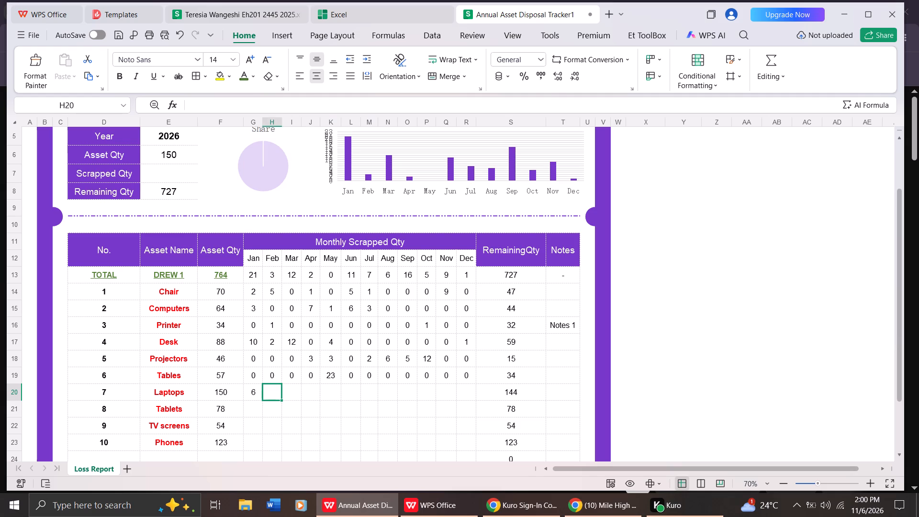
{"action": "key", "text": "4"}
{"action": "key", "text": "Right"}
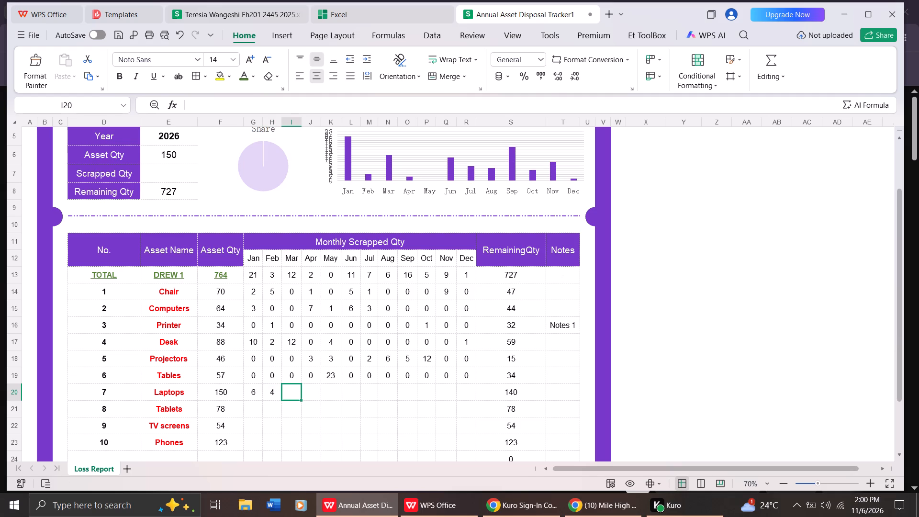
{"action": "key", "text": "3"}
{"action": "key", "text": "Right"}
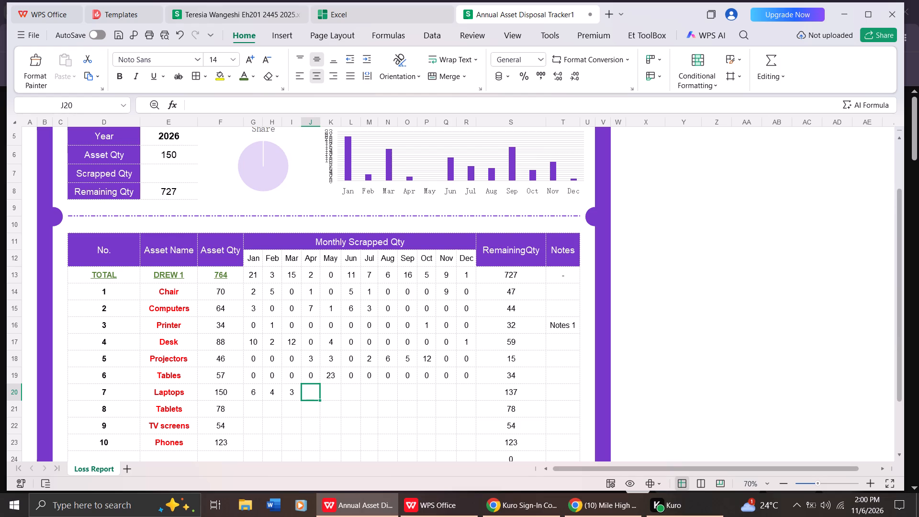
{"action": "key", "text": "1"}
{"action": "key", "text": "Right"}
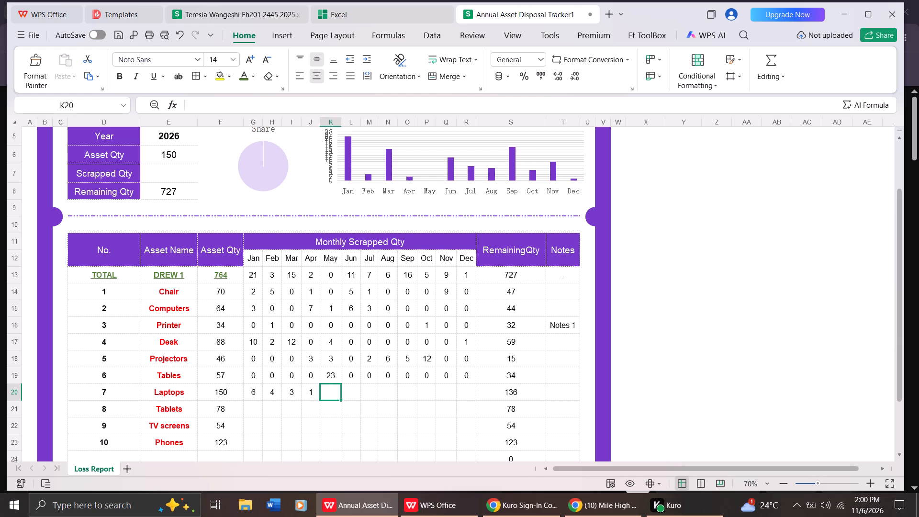
Fill the Laptops row's remaining months from May to Dec with a scrapped quantity of 0.
{"action": "key", "text": "0"}
{"action": "key", "text": "Right"}
{"action": "key", "text": "0"}
{"action": "key", "text": "Right"}
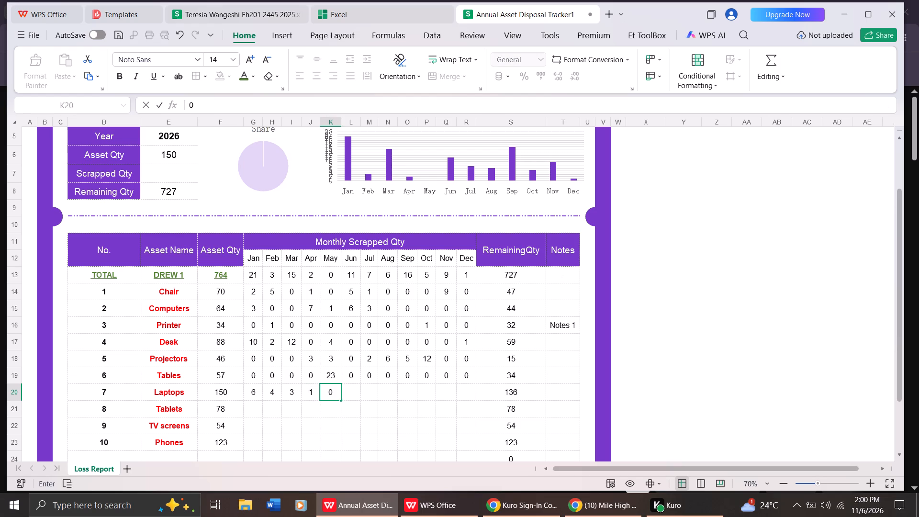
{"action": "key", "text": "0"}
{"action": "key", "text": "Right"}
{"action": "key", "text": "0"}
{"action": "key", "text": "Right"}
{"action": "key", "text": "0"}
{"action": "key", "text": "Right"}
{"action": "key", "text": "0"}
{"action": "key", "text": "Right"}
{"action": "key", "text": "0"}
{"action": "key", "text": "Right"}
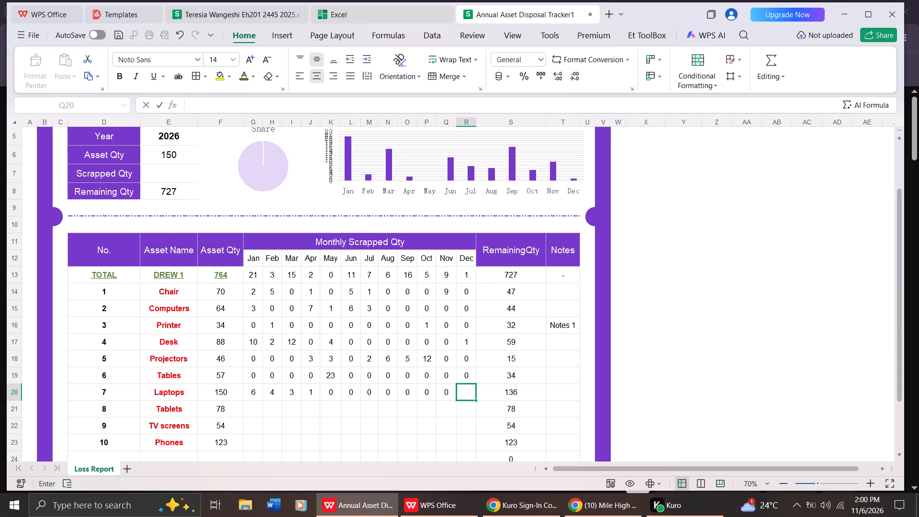
{"action": "key", "text": "0"}
{"action": "key", "text": "Down"}
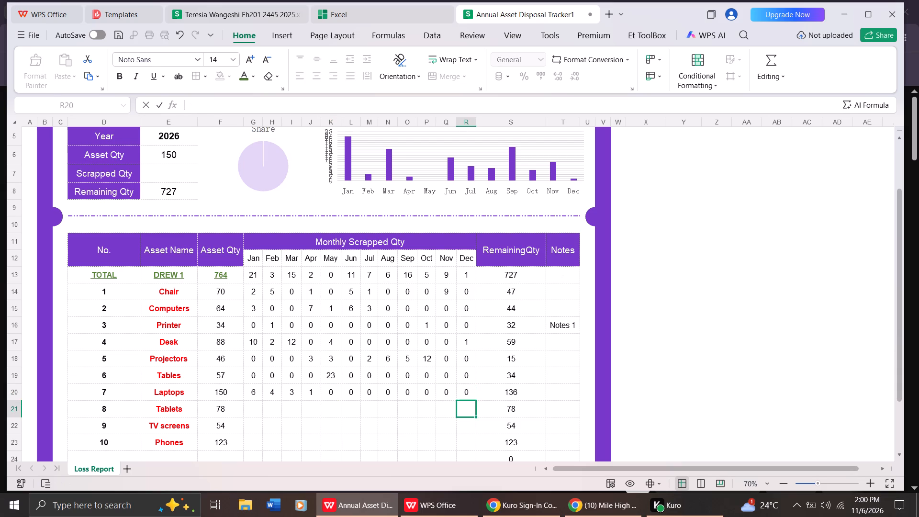
Go to the Tablets row's Jan cell to start its monthly scrapped quantities.
{"action": "key", "text": "Left"}
{"action": "key", "text": "Left"}
{"action": "key", "text": "Left"}
{"action": "key", "text": "Left"}
{"action": "key", "text": "Left"}
{"action": "key", "text": "Left"}
{"action": "key", "text": "Left"}
{"action": "key", "text": "Left"}
{"action": "key", "text": "Left"}
{"action": "key", "text": "Left"}
{"action": "key", "text": "Left"}
{"action": "key", "text": "Left"}
{"action": "key", "text": "Left"}
{"action": "key", "text": "Left"}
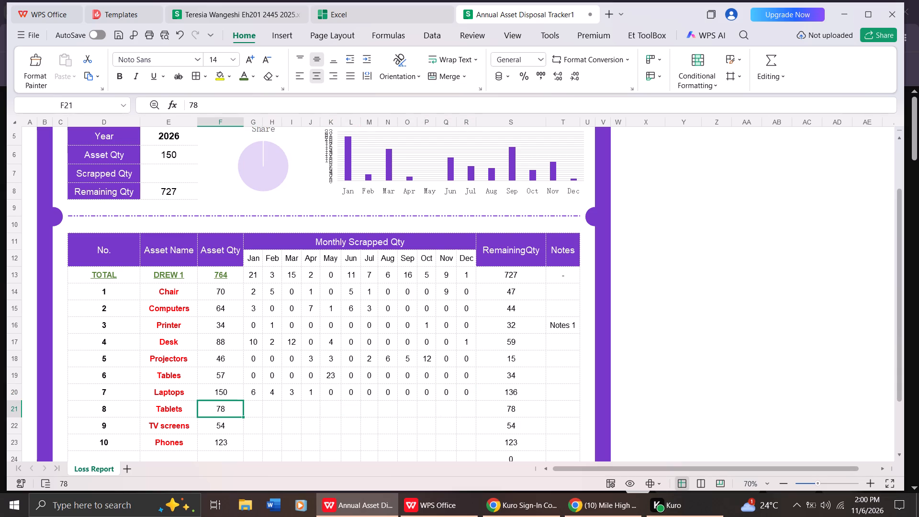
{"action": "key", "text": "Right"}
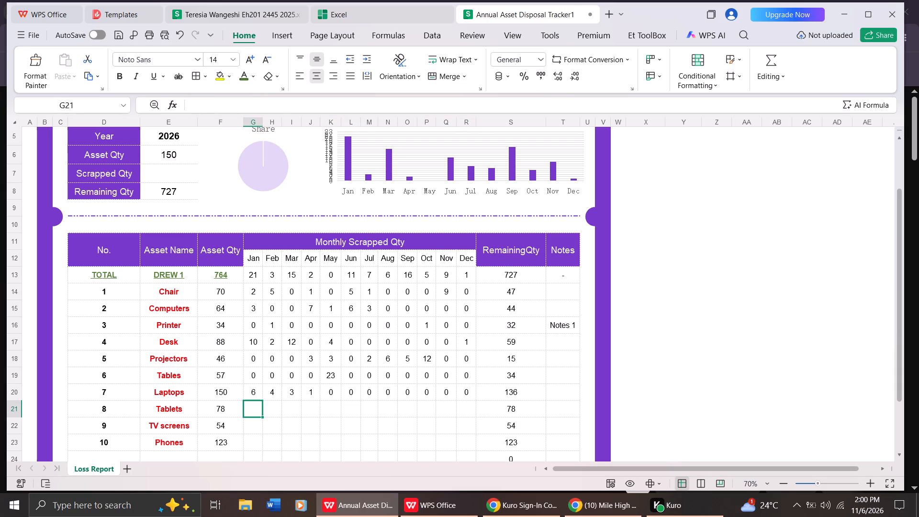
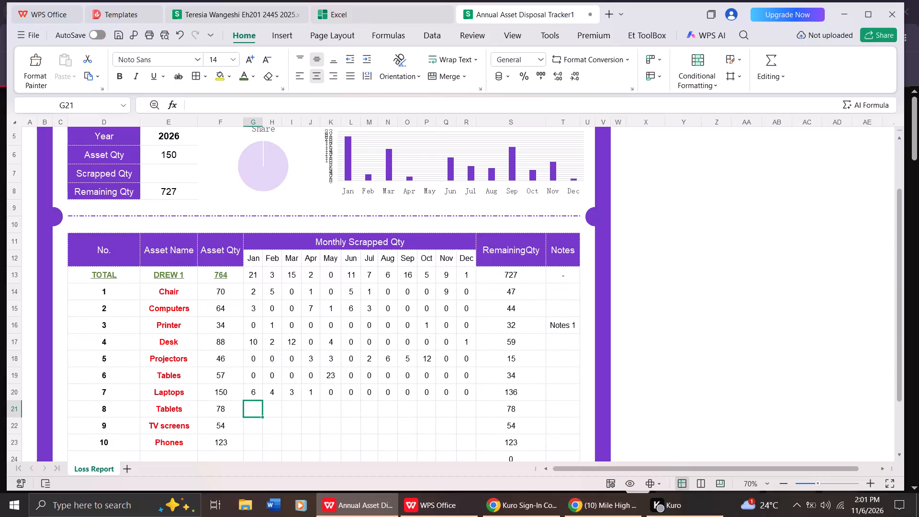
Change the Laptops row's Jan scrapped quantity to 0.
{"action": "left_click", "coordinate": [247, 395]}
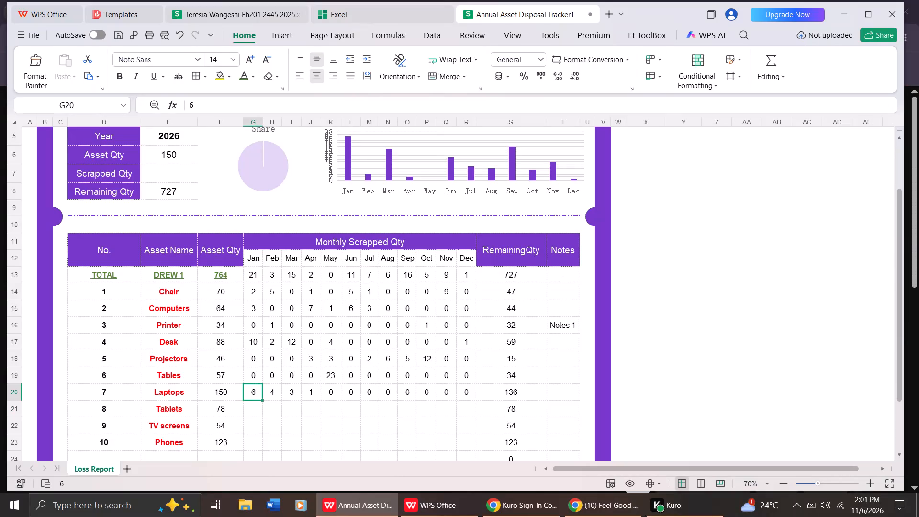
{"action": "key", "text": "0"}
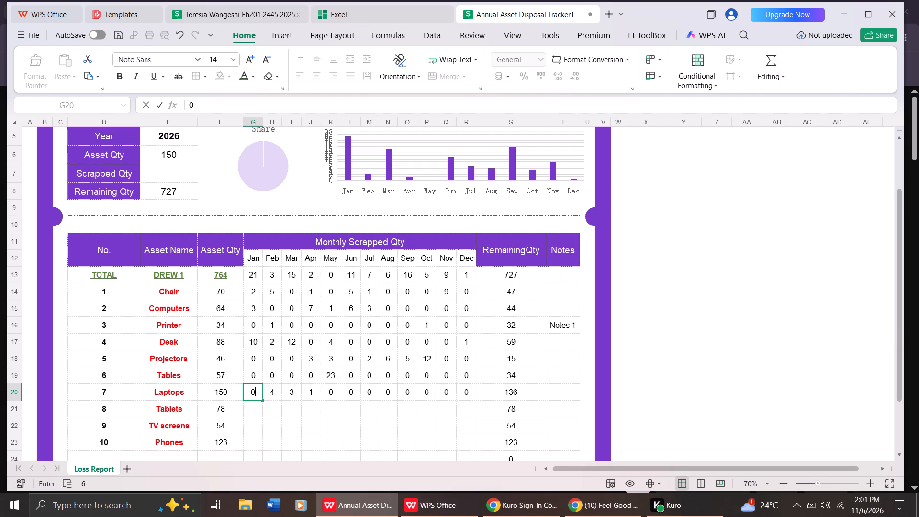
{"action": "key", "text": "Down"}
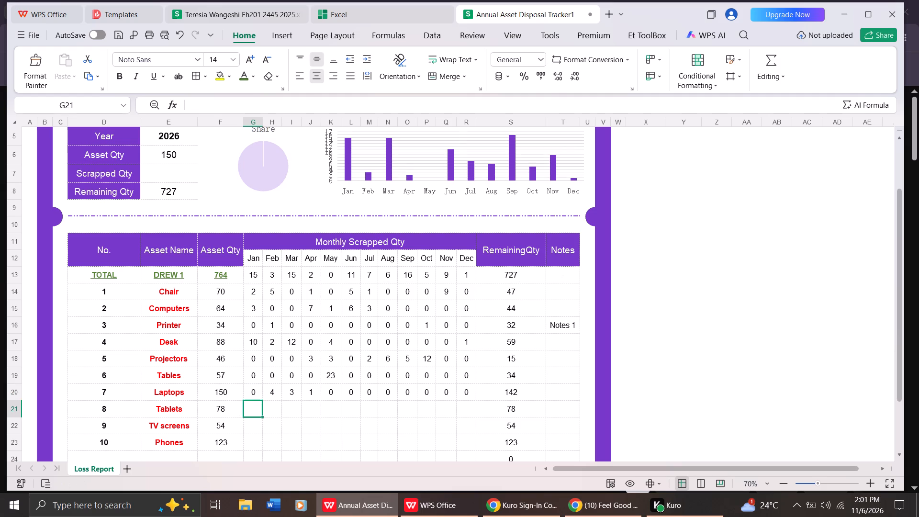
Enter the Tablets row's scrapped quantities: 2 for Jan, 7 for Feb, 2 for Mar and 12 for Apr.
{"action": "key", "text": "2"}
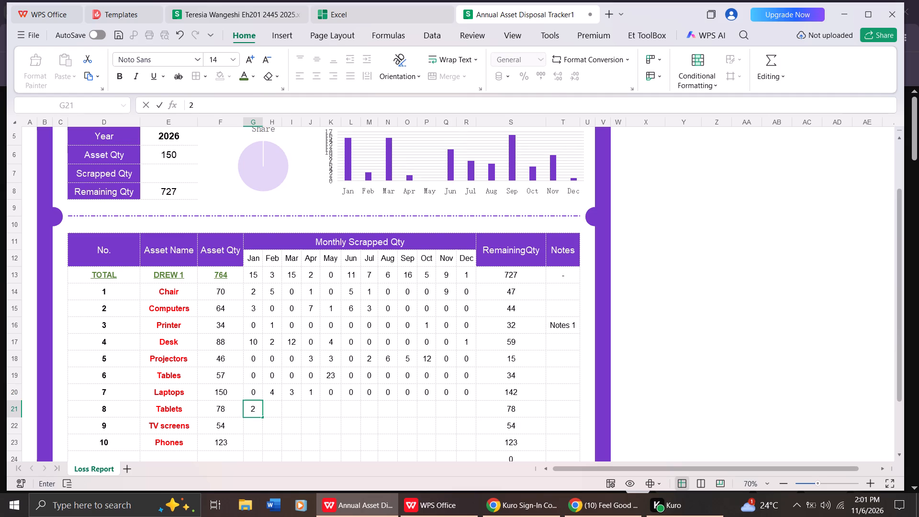
{"action": "key", "text": "Right"}
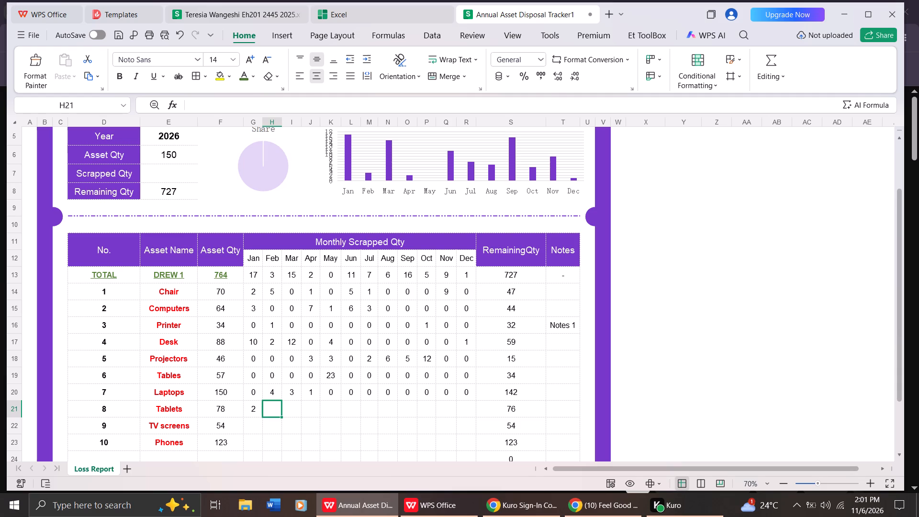
{"action": "key", "text": "7"}
{"action": "key", "text": "Right"}
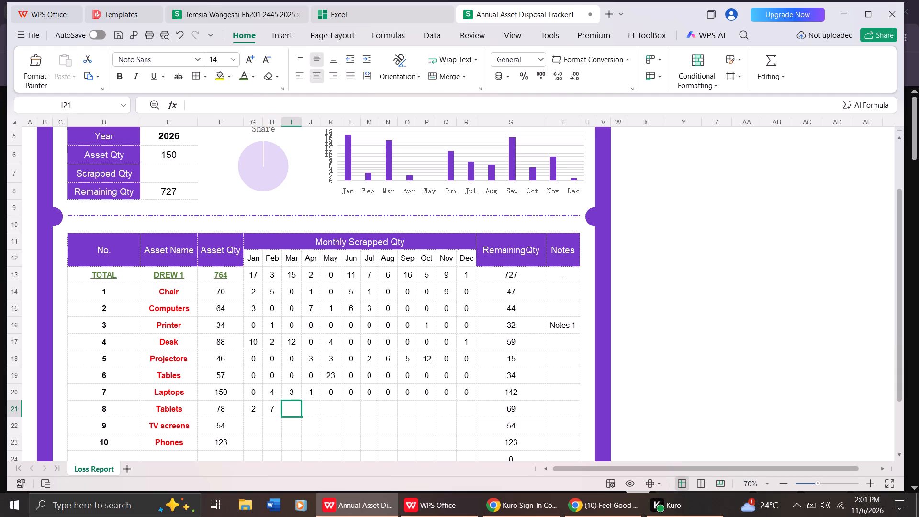
{"action": "key", "text": "2"}
{"action": "key", "text": "Right"}
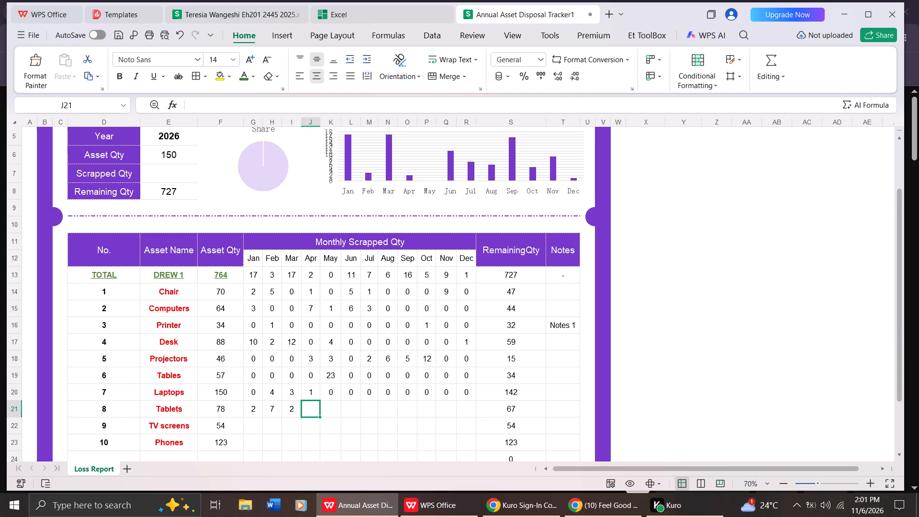
{"action": "type", "text": "34"}
{"action": "key", "text": "Right"}
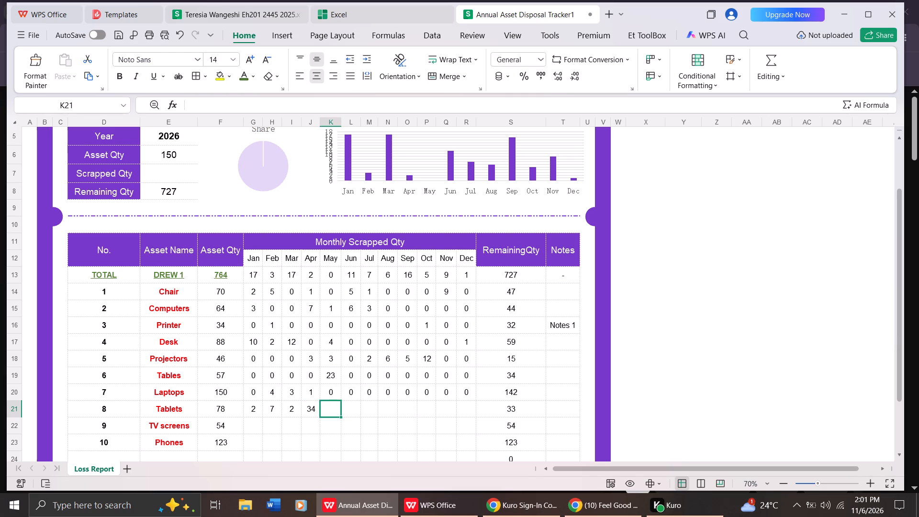
{"action": "key", "text": "Right"}
{"action": "key", "text": "Left"}
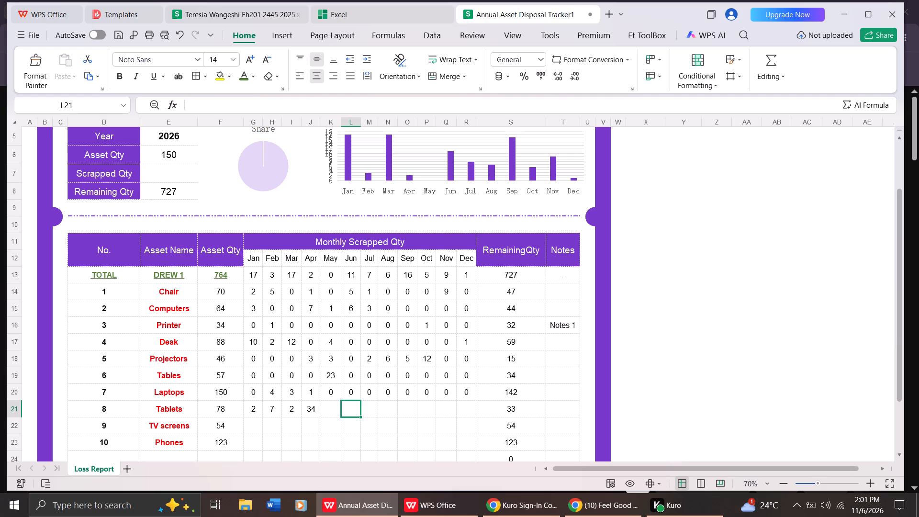
{"action": "key", "text": "Left"}
{"action": "key", "text": "BackSpace"}
{"action": "type", "text": "12"}
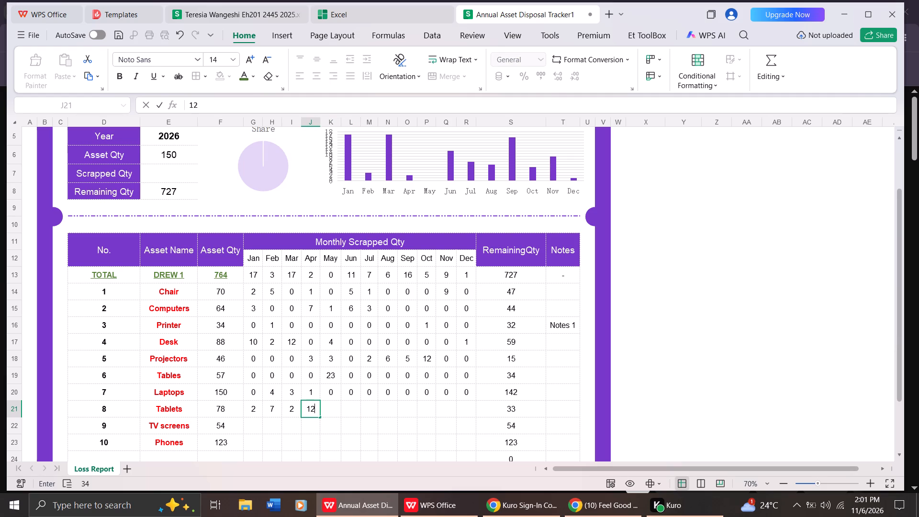
{"action": "key", "text": "Right"}
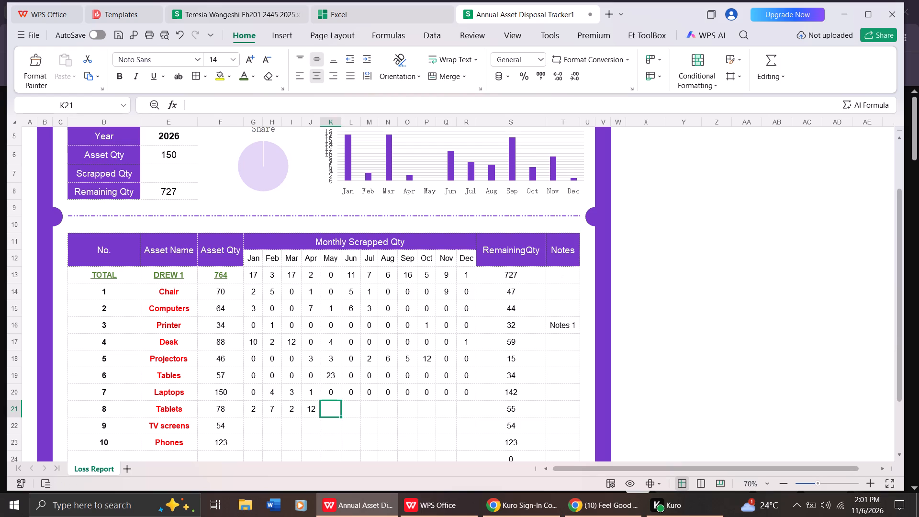
Fill the Tablets row's months from May to Sep with a scrapped quantity of 0.
{"action": "key", "text": "0"}
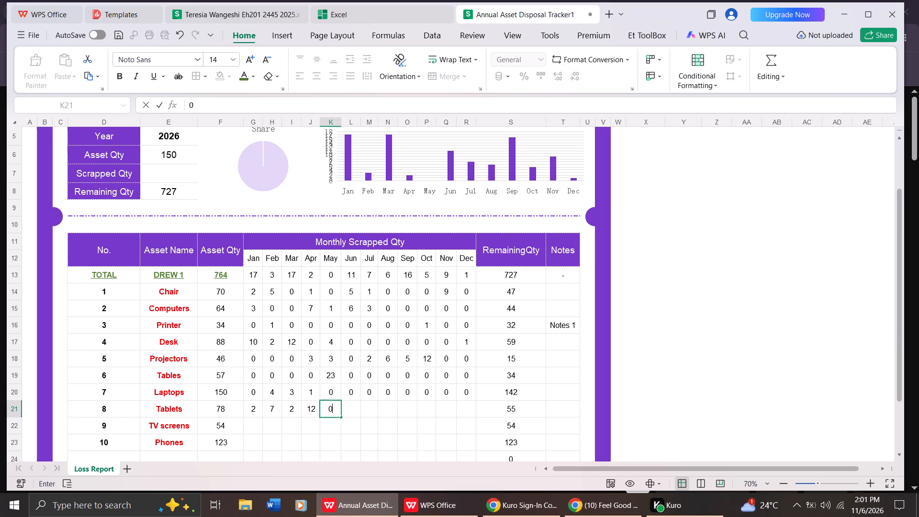
{"action": "key", "text": "Right"}
{"action": "key", "text": "0"}
{"action": "key", "text": "Right"}
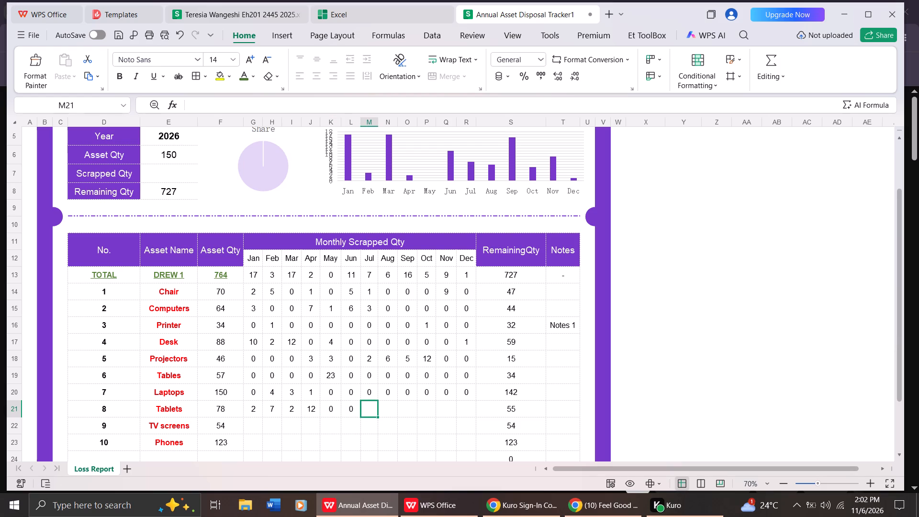
{"action": "key", "text": "0"}
{"action": "key", "text": "Right"}
{"action": "key", "text": "0"}
{"action": "key", "text": "Right"}
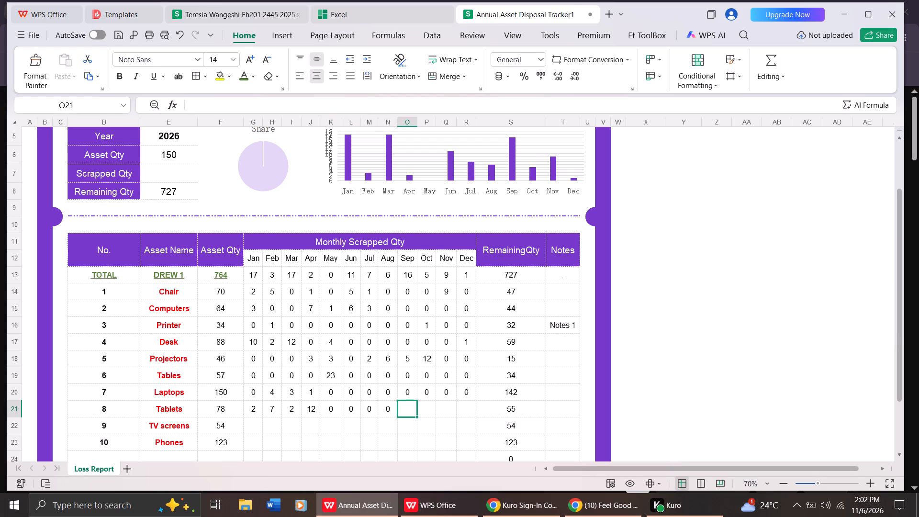
{"action": "key", "text": "0"}
{"action": "key", "text": "Right"}
Complete the Tablets row with scrapped quantities of 5 for Oct, 2 for Nov and 0 for Dec.
{"action": "key", "text": "5"}
{"action": "key", "text": "Right"}
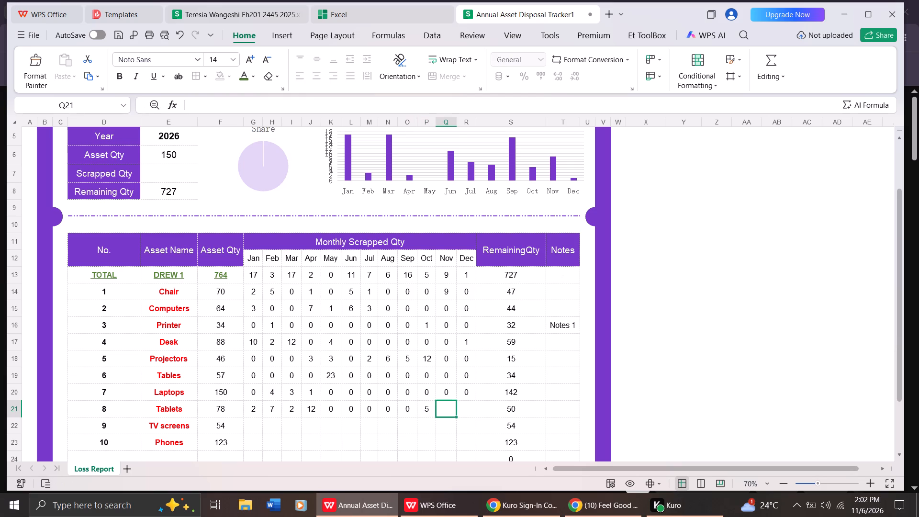
{"action": "key", "text": "2"}
{"action": "key", "text": "Right"}
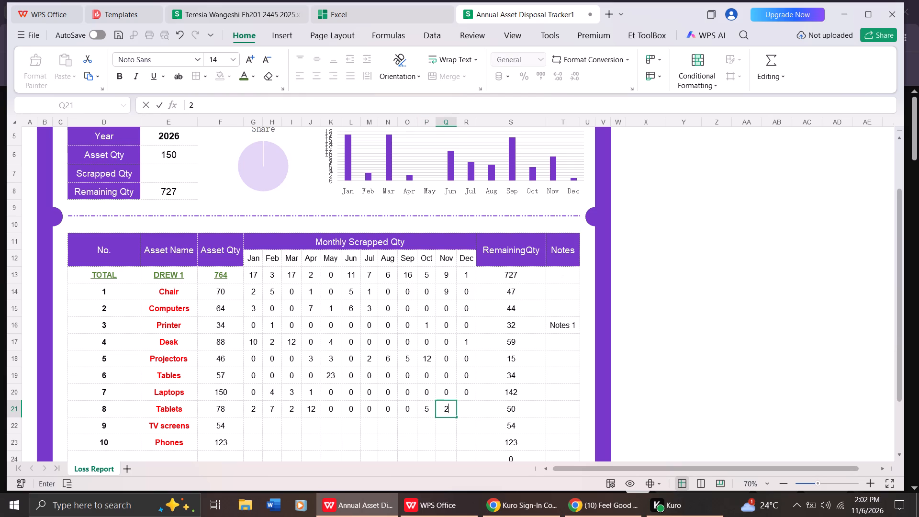
{"action": "type", "text": "00"}
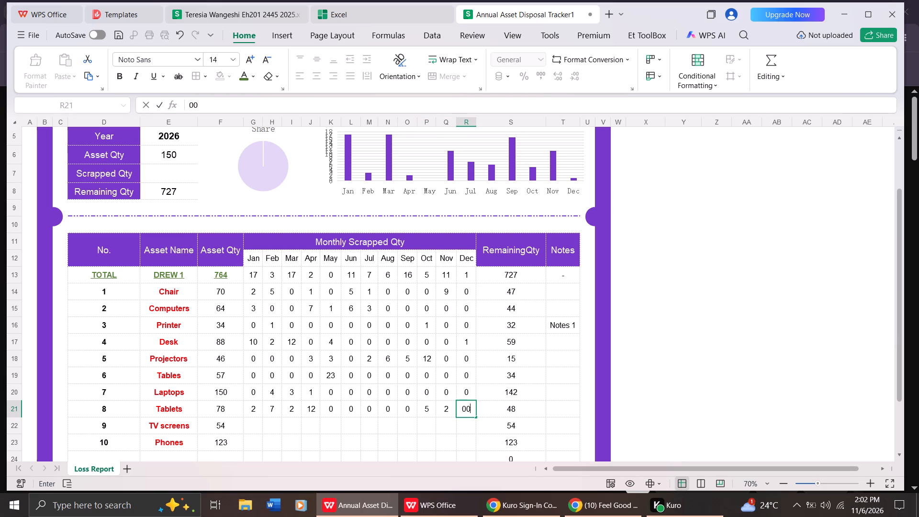
{"action": "key", "text": "BackSpace"}
{"action": "key", "text": "Down"}
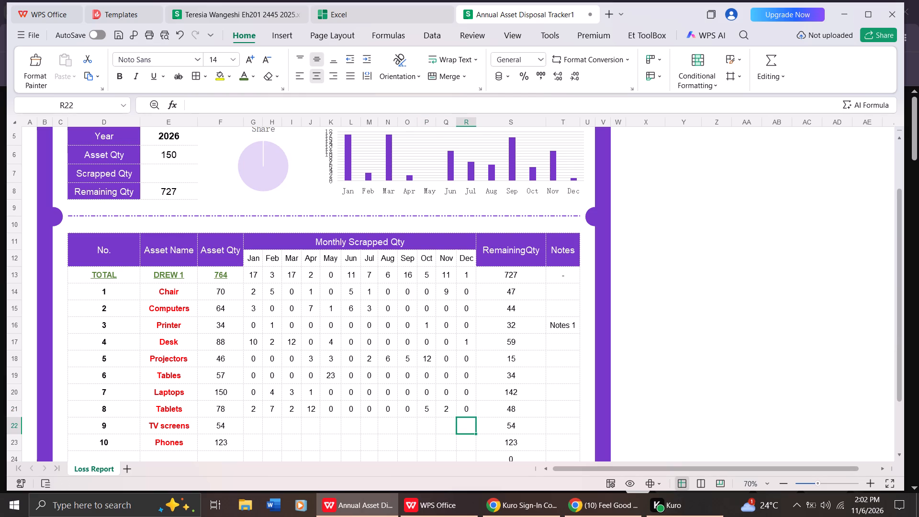
Enter the TV screens row's scrapped quantities: 6 for Jan, 1 for Feb and 7 for Mar.
{"action": "key", "text": "Left"}
{"action": "key", "text": "Left"}
{"action": "key", "text": "Left"}
{"action": "key", "text": "Left"}
{"action": "key", "text": "Left"}
{"action": "key", "text": "Left"}
{"action": "key", "text": "Left"}
{"action": "key", "text": "Left"}
{"action": "key", "text": "Left"}
{"action": "key", "text": "Left"}
{"action": "key", "text": "Left"}
{"action": "key", "text": "Left"}
{"action": "key", "text": "Left"}
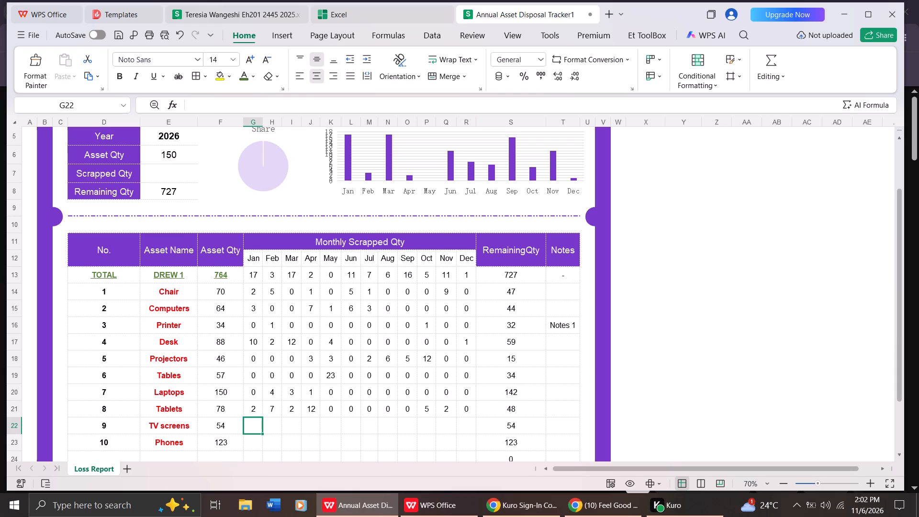
{"action": "key", "text": "6"}
{"action": "key", "text": "Right"}
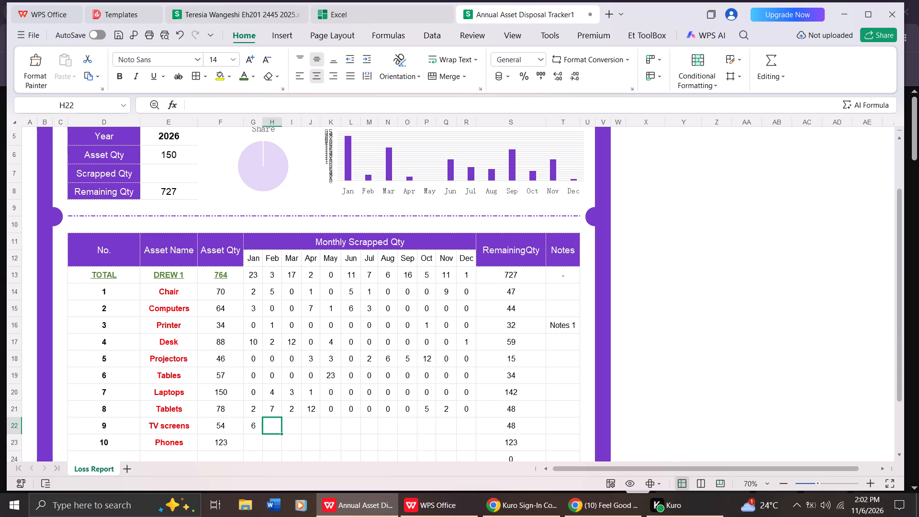
{"action": "key", "text": "1"}
{"action": "key", "text": "Right"}
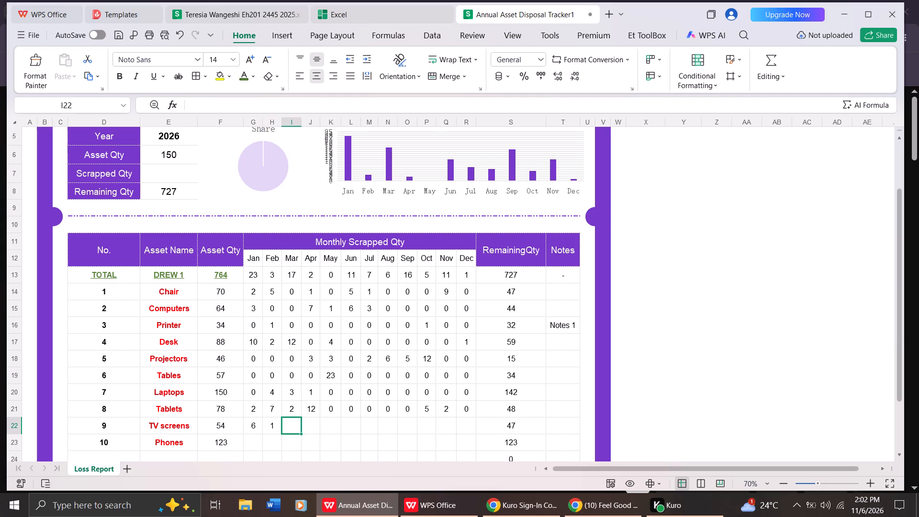
{"action": "key", "text": "7"}
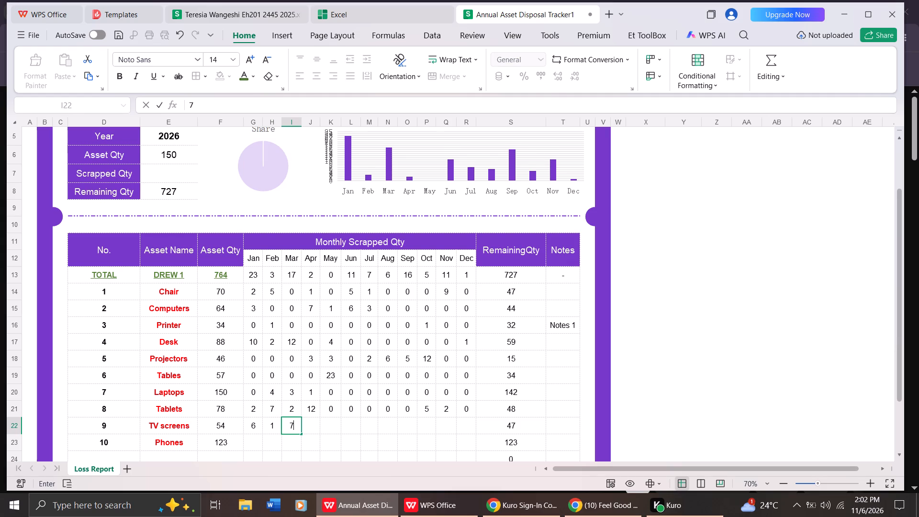
{"action": "key", "text": "Right"}
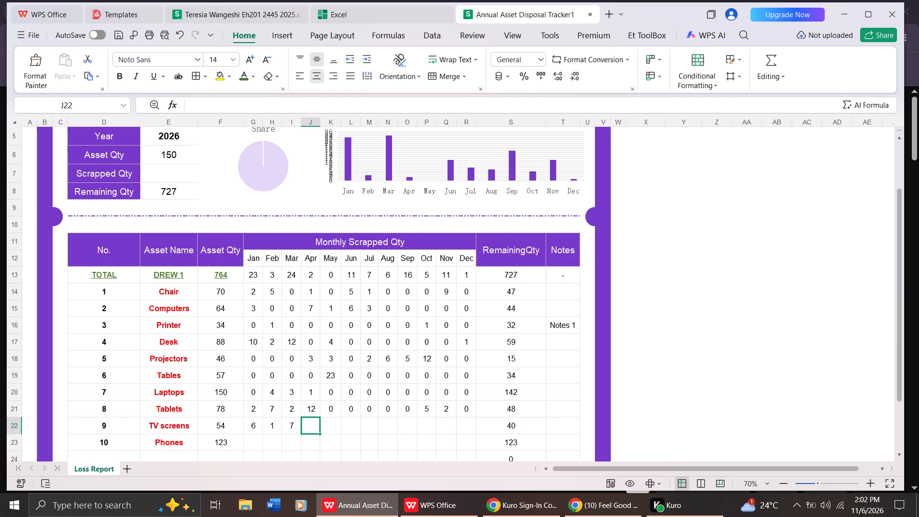
Enter the TV screens row's scrapped quantities: 0 for Apr, 0 for May, 2 for Jun and 1 for Jul.
{"action": "key", "text": "0"}
{"action": "key", "text": "Right"}
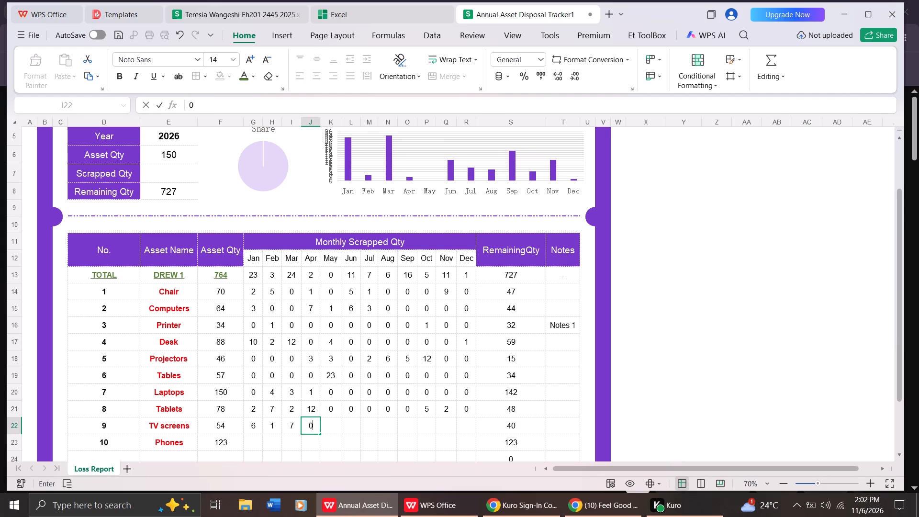
{"action": "key", "text": "0"}
{"action": "key", "text": "Right"}
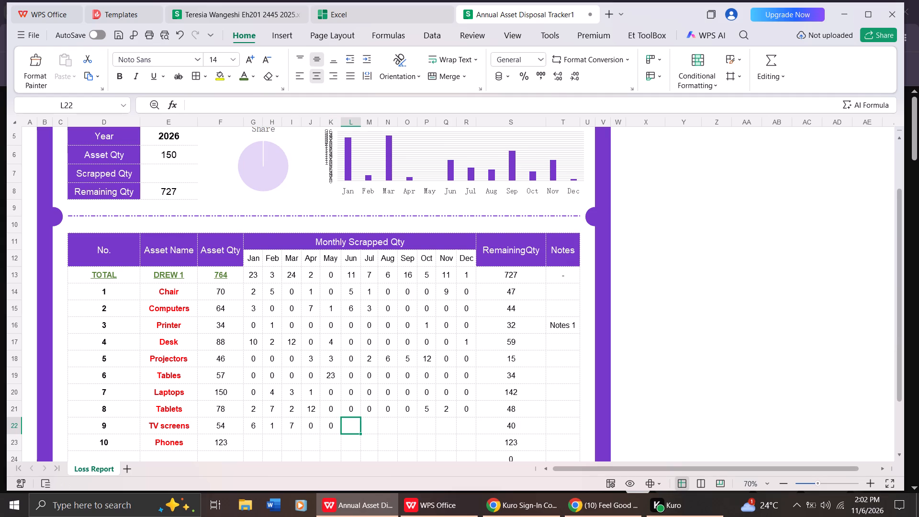
{"action": "key", "text": "2"}
{"action": "key", "text": "Right"}
{"action": "key", "text": "1"}
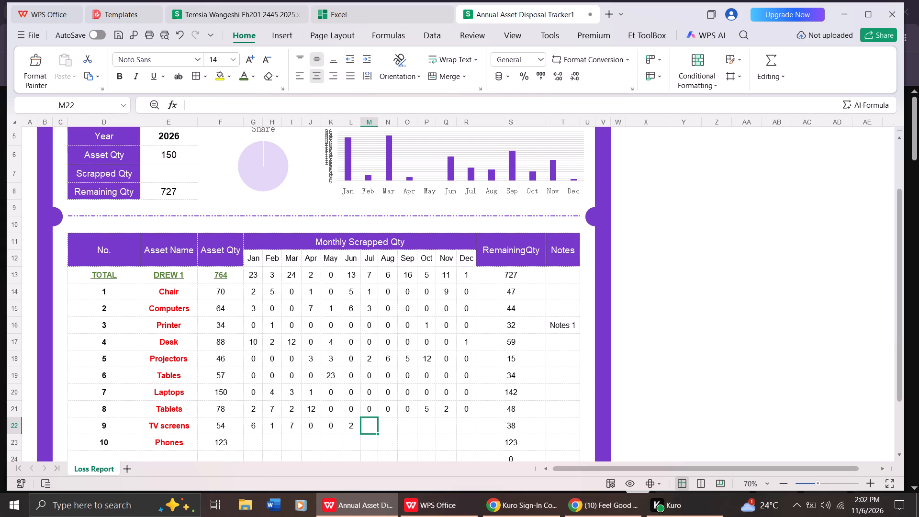
{"action": "key", "text": "Right"}
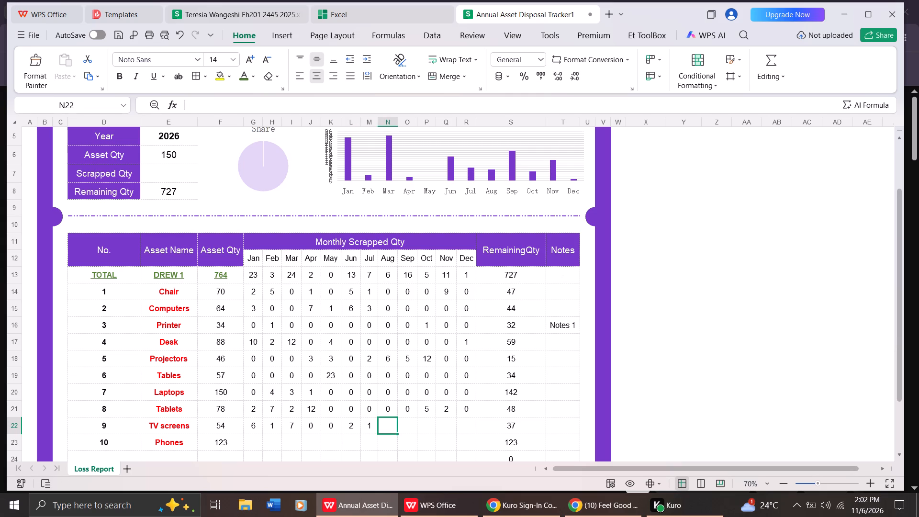
Complete the TV screens row with scrapped quantities of 0 from Aug to Nov and 6 for Dec.
{"action": "key", "text": "0"}
{"action": "key", "text": "Right"}
{"action": "key", "text": "0"}
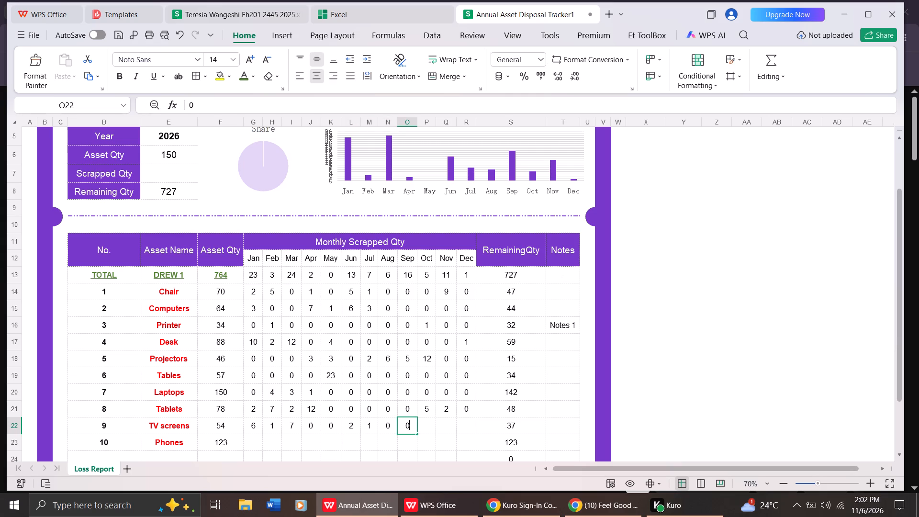
{"action": "key", "text": "Right"}
{"action": "key", "text": "0"}
{"action": "key", "text": "Right"}
{"action": "key", "text": "0"}
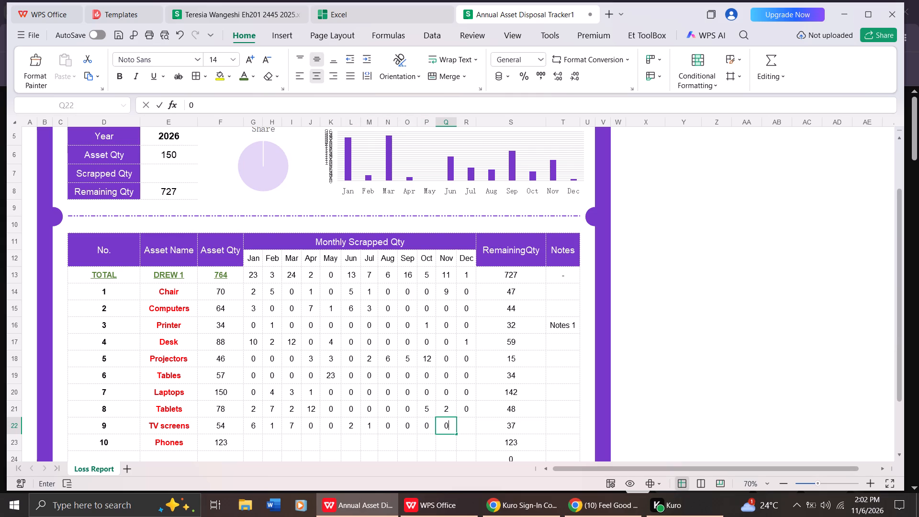
{"action": "key", "text": "Right"}
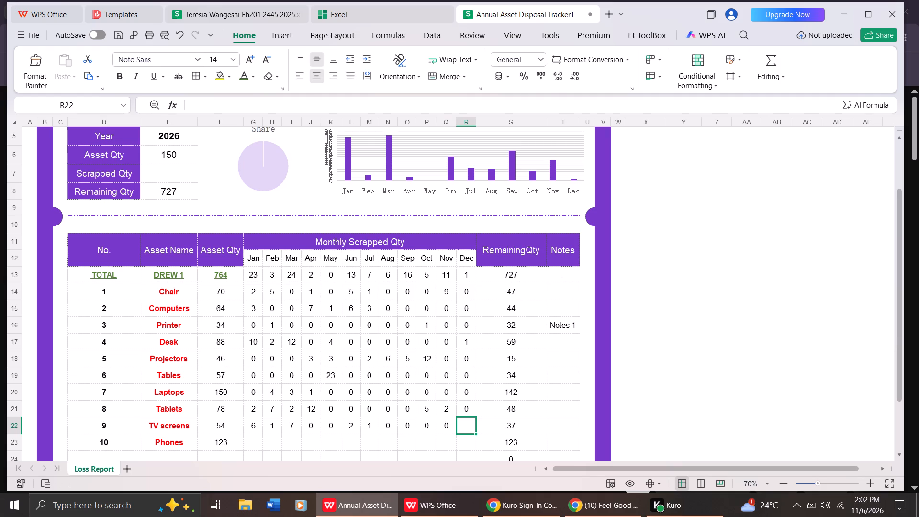
{"action": "key", "text": "6"}
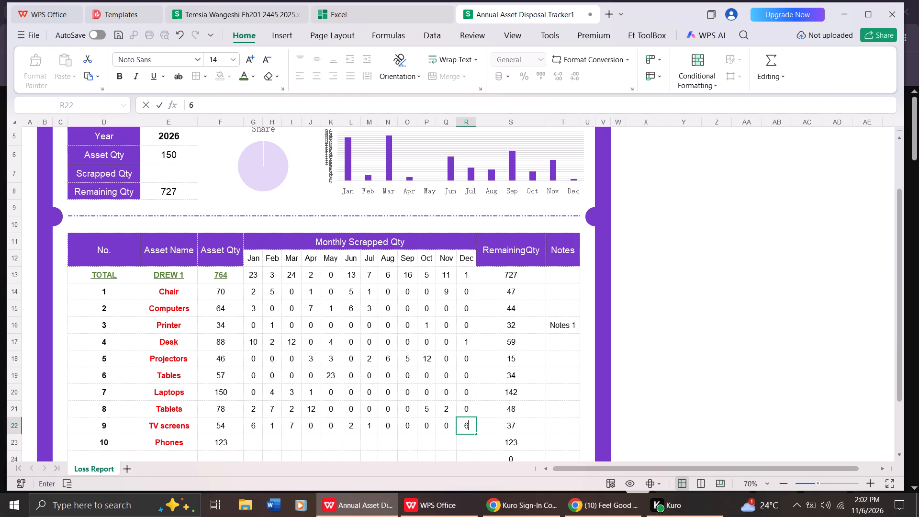
{"action": "key", "text": "Down"}
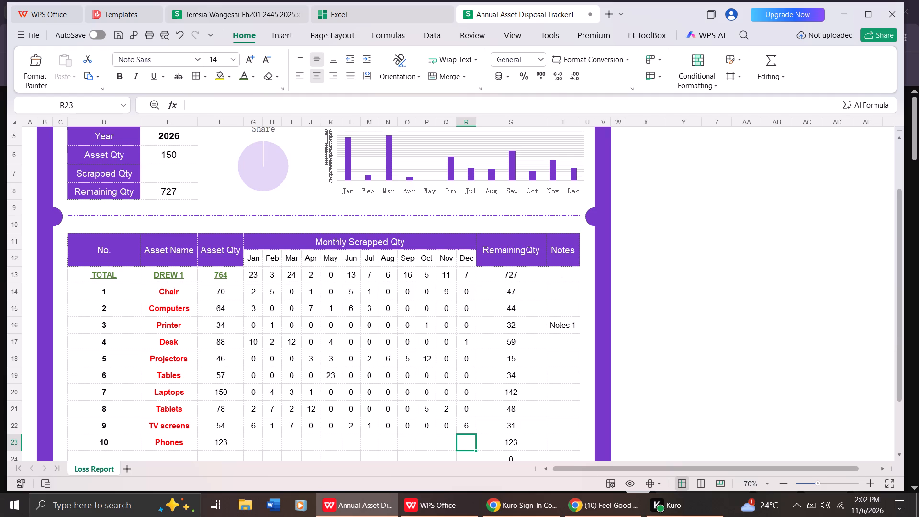
Enter the Phones row's scrapped quantities: 0 for Jan, 12 for Feb and 0 for Mar.
{"action": "key", "text": "Left"}
{"action": "key", "text": "Left"}
{"action": "key", "text": "Left"}
{"action": "key", "text": "Left"}
{"action": "key", "text": "Left"}
{"action": "key", "text": "Left"}
{"action": "key", "text": "Left"}
{"action": "key", "text": "Left"}
{"action": "key", "text": "Left"}
{"action": "key", "text": "Left"}
{"action": "key", "text": "Left"}
{"action": "key", "text": "Left"}
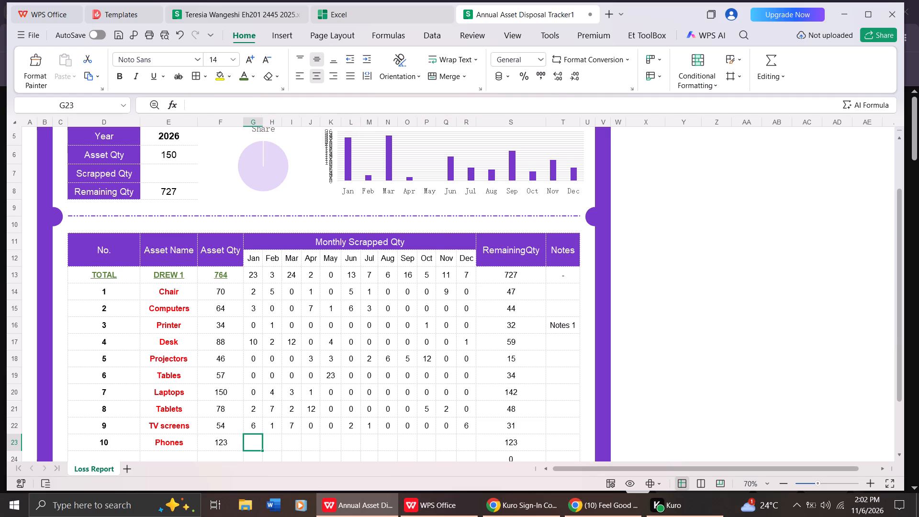
{"action": "key", "text": "0"}
{"action": "type", "text": "12"}
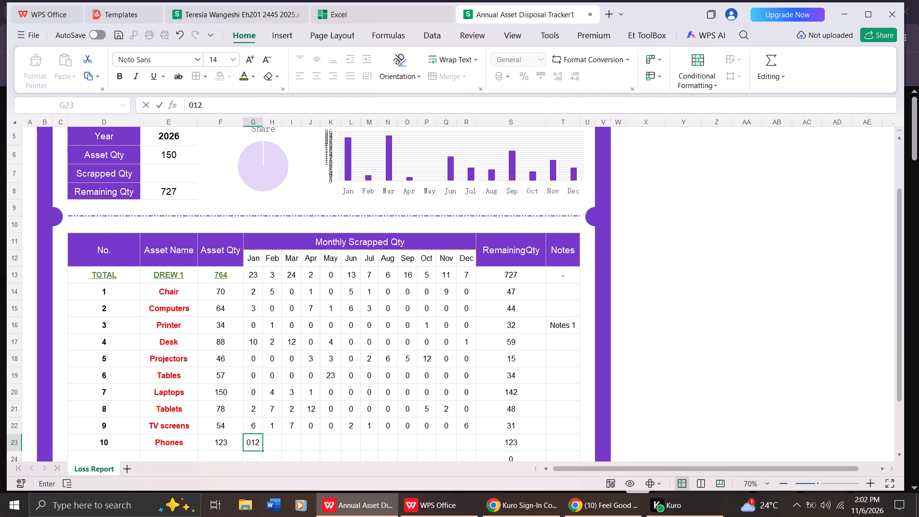
{"action": "key", "text": "BackSpace"}
{"action": "key", "text": "BackSpace"}
{"action": "key", "text": "Right"}
{"action": "type", "text": "12"}
{"action": "key", "text": "Right"}
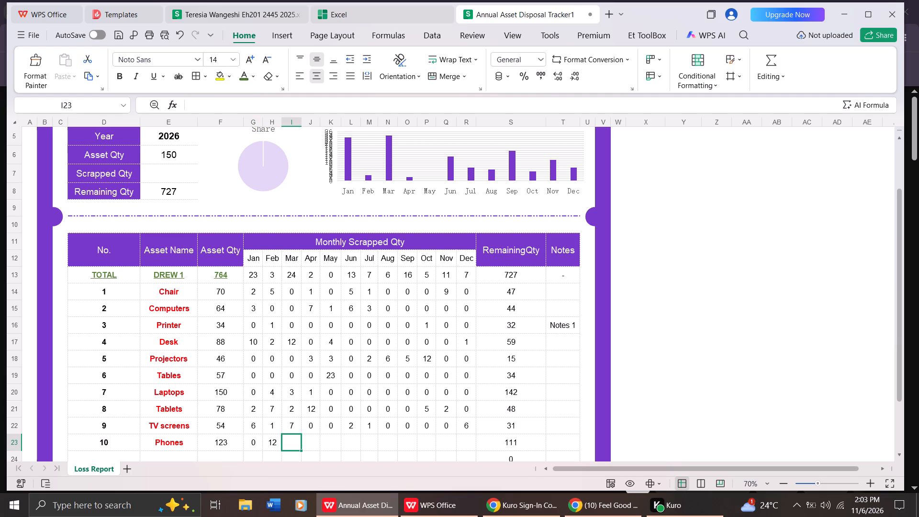
{"action": "key", "text": "0"}
{"action": "key", "text": "Right"}
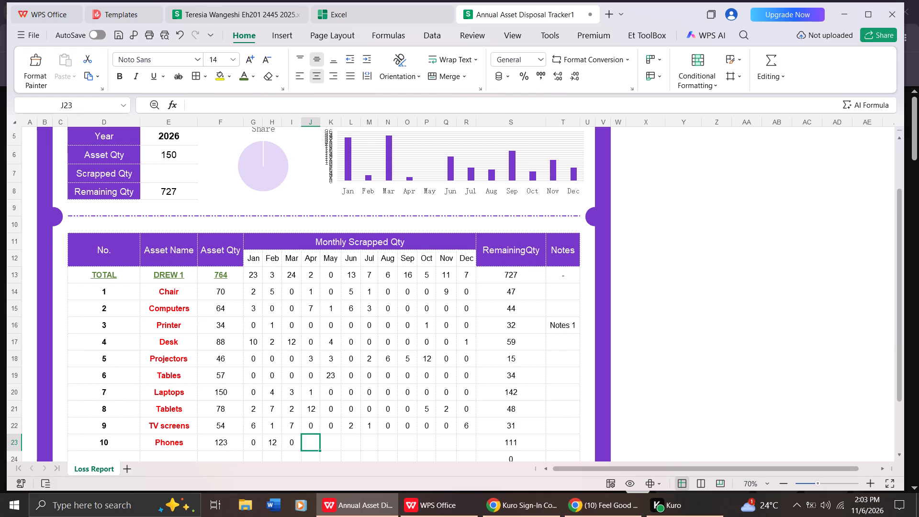
Enter the Phones row's scrapped quantities: 14 for Apr, 20 for May and 3 for Jun.
{"action": "type", "text": "14"}
{"action": "key", "text": "Right"}
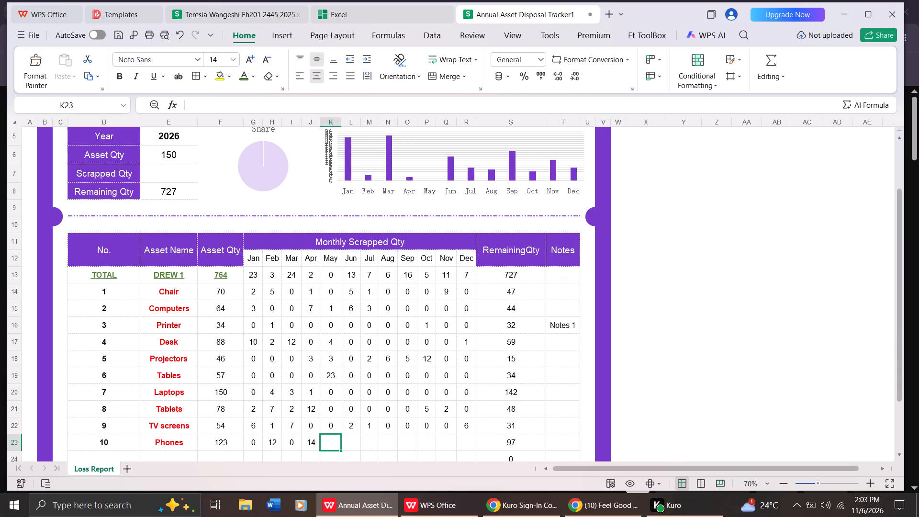
{"action": "key", "text": "2"}
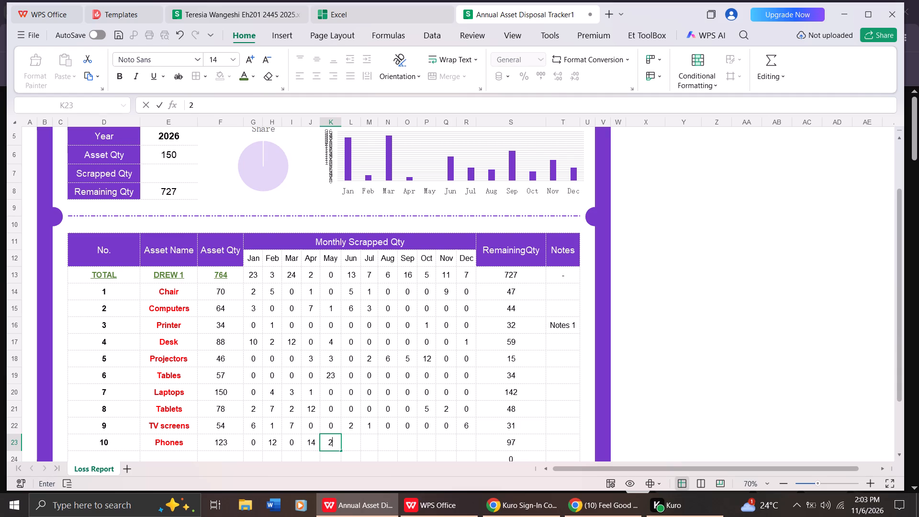
{"action": "key", "text": "0"}
{"action": "key", "text": "Right"}
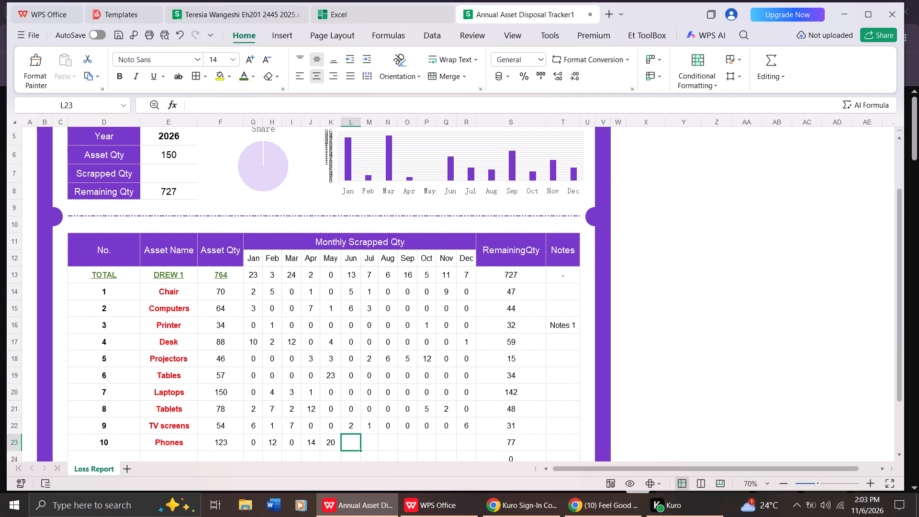
{"action": "key", "text": "3"}
{"action": "key", "text": "Right"}
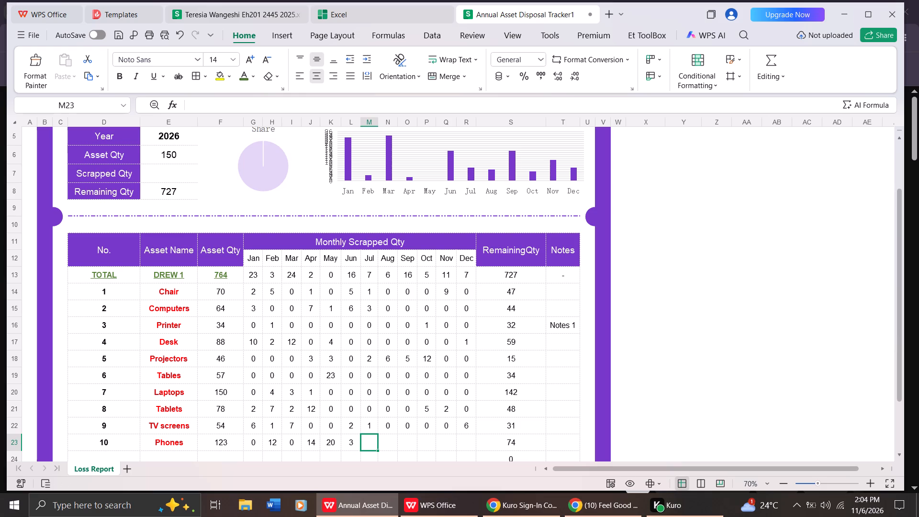
Complete the Phones row with scrapped quantities of 0 from Jul to Dec.
{"action": "key", "text": "0"}
{"action": "key", "text": "Right"}
{"action": "key", "text": "0"}
{"action": "key", "text": "Right"}
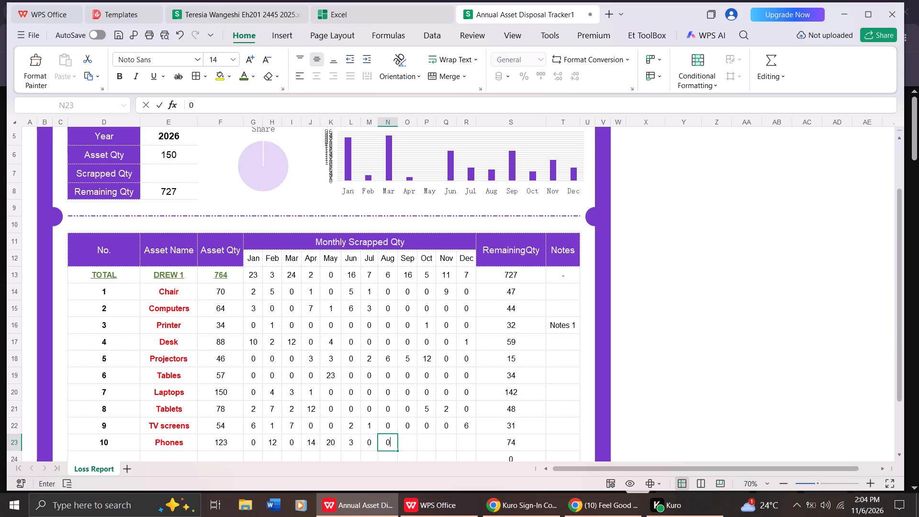
{"action": "key", "text": "0"}
{"action": "key", "text": "Right"}
{"action": "key", "text": "0"}
{"action": "key", "text": "Right"}
{"action": "key", "text": "0"}
{"action": "key", "text": "Right"}
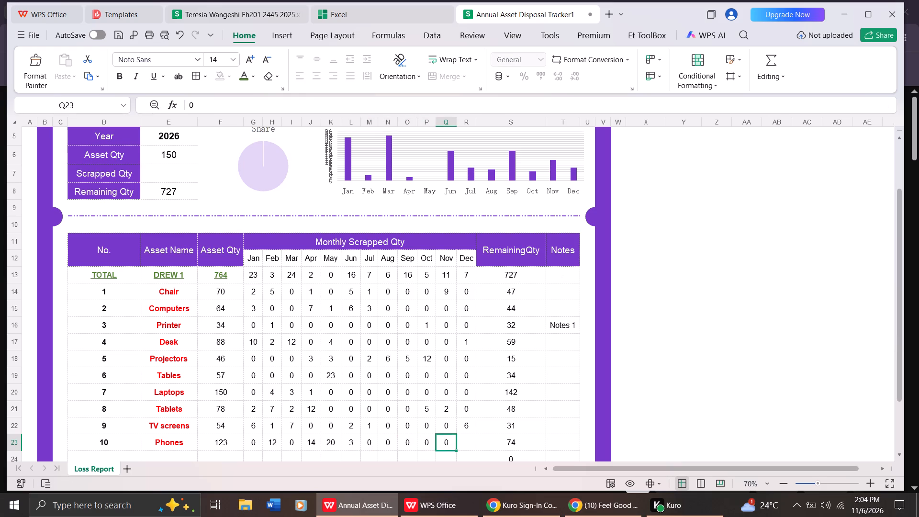
{"action": "key", "text": "0"}
{"action": "key", "text": "Right"}
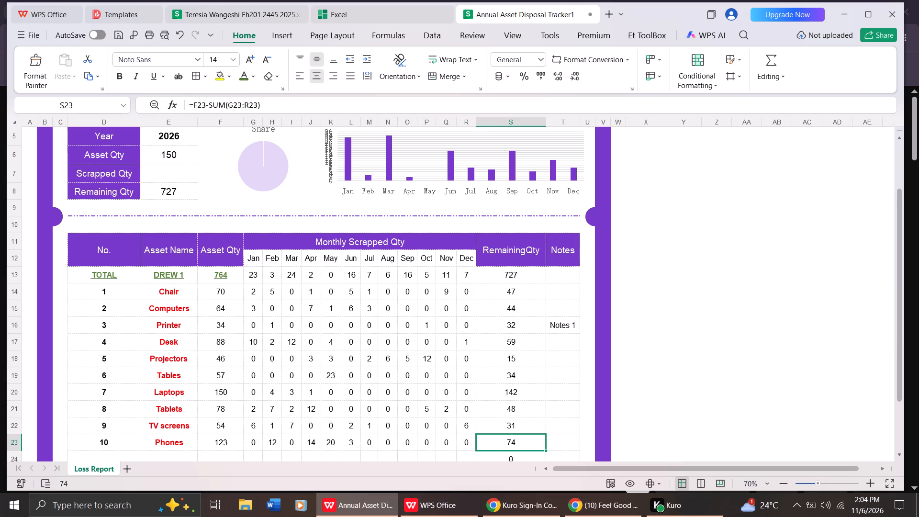
Clear the TOTAL row's Remaining Qty in cell S13 and insert a SUM function there.
{"action": "key", "text": "Down"}
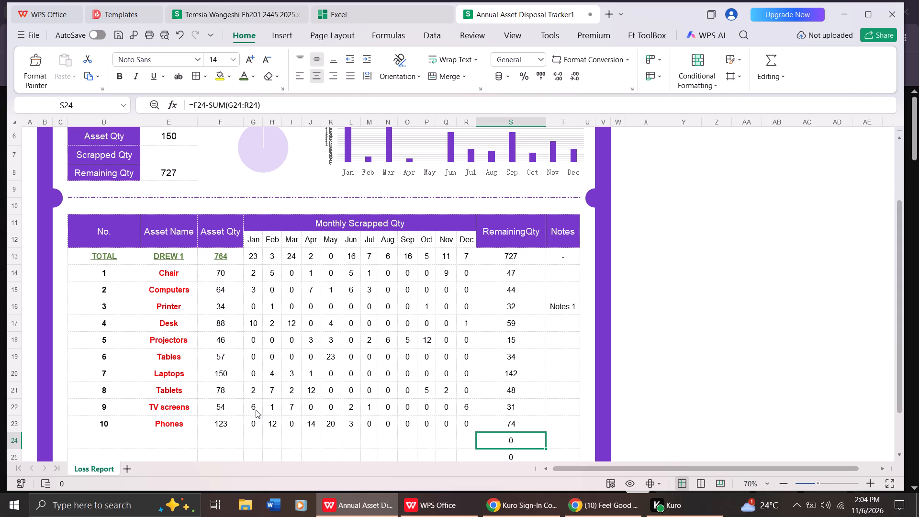
{"action": "key", "text": "Up"}
{"action": "key", "text": "Up"}
{"action": "key", "text": "Up"}
{"action": "key", "text": "Up"}
{"action": "key", "text": "Up"}
{"action": "key", "text": "Up"}
{"action": "key", "text": "Up"}
{"action": "key", "text": "Up"}
{"action": "key", "text": "Up"}
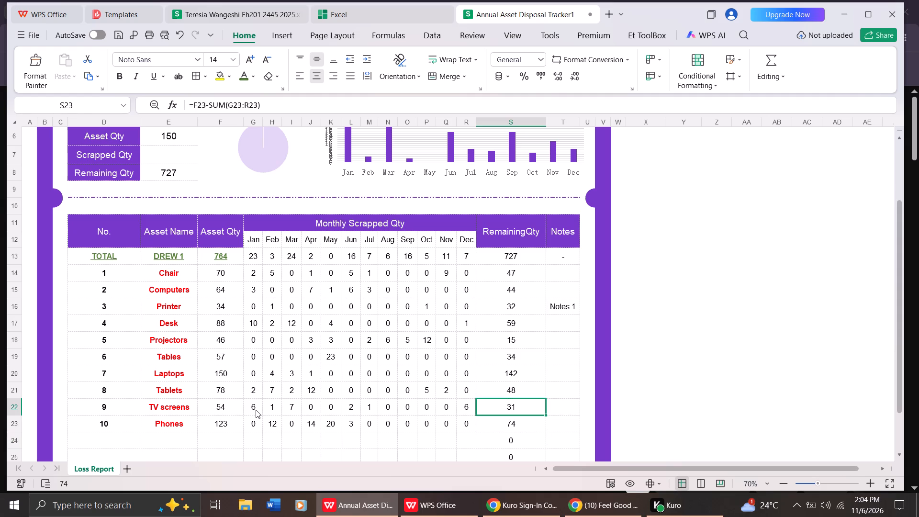
{"action": "key", "text": "Up"}
{"action": "key", "text": "Up"}
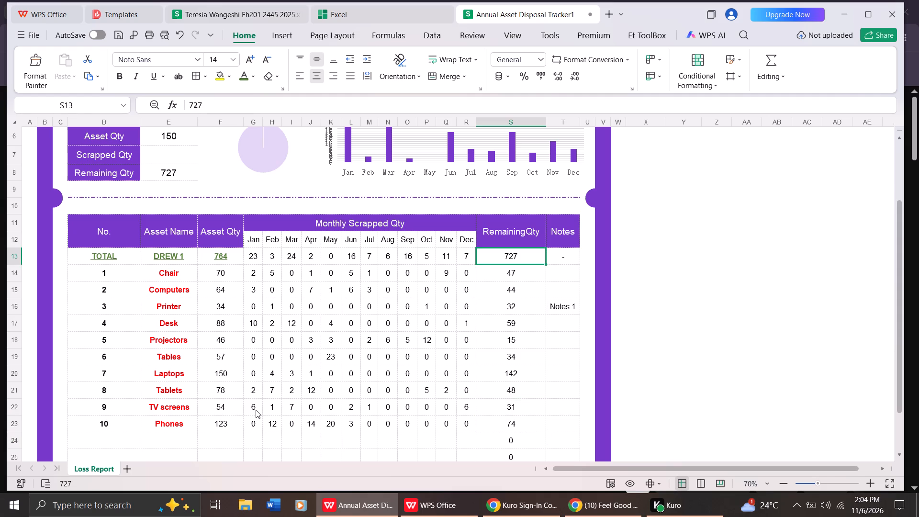
{"action": "key", "text": "BackSpace"}
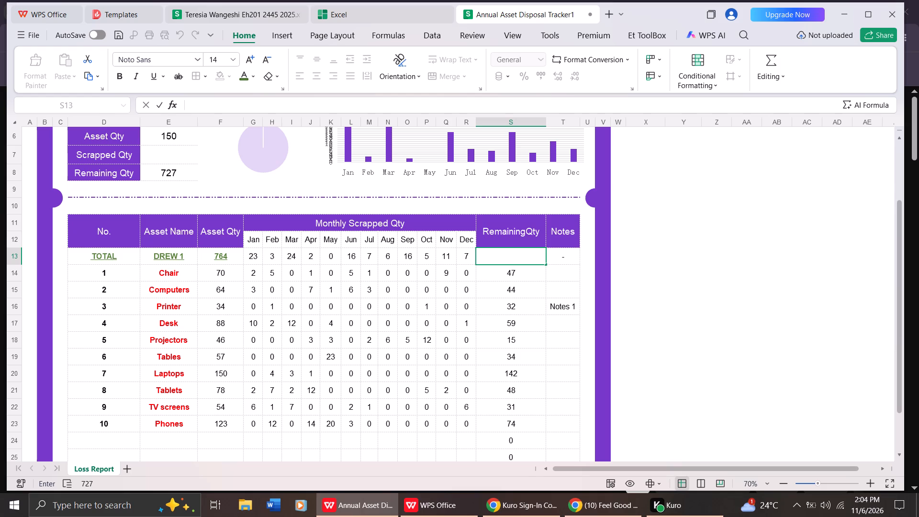
{"action": "left_click", "coordinate": [175, 108]}
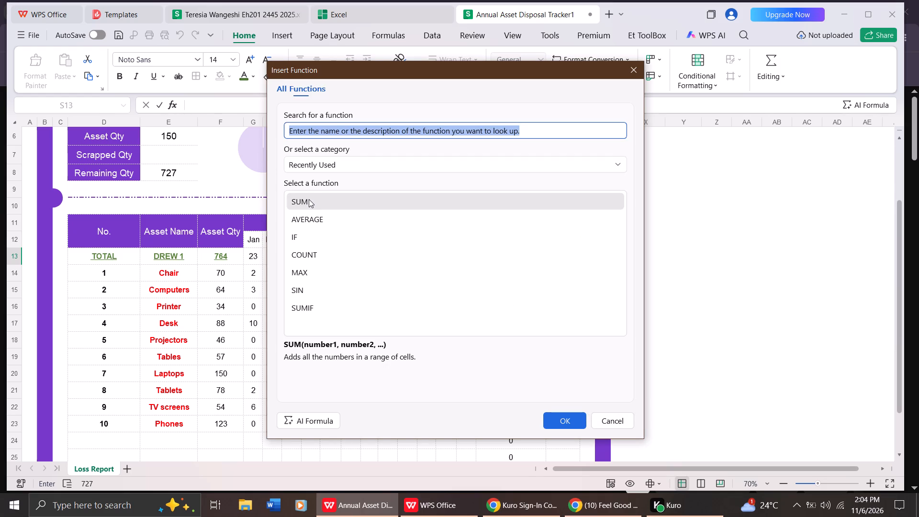
{"action": "left_click", "coordinate": [309, 199]}
{"action": "double_click", "coordinate": [309, 199]}
{"action": "left_click", "coordinate": [321, 205]}
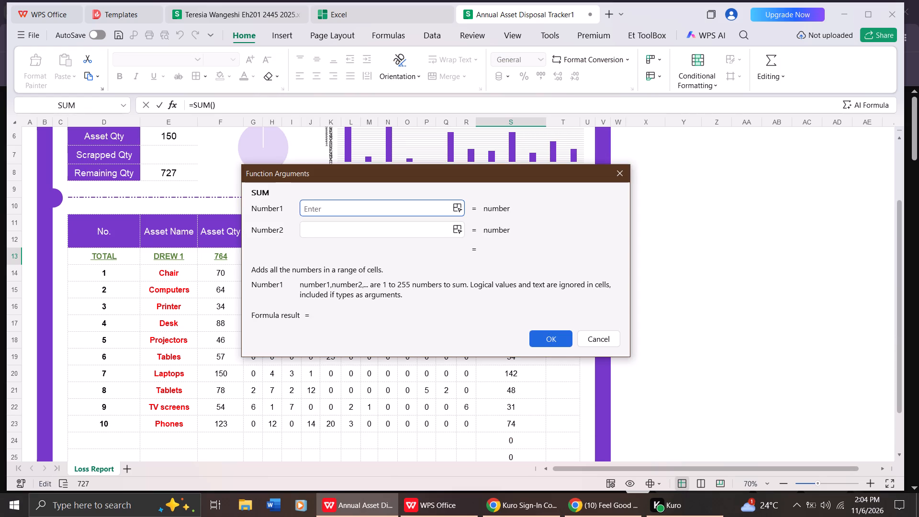
Set the SUM function's first three arguments to cells S14, S15 and S16.
{"action": "type", "text": "S14"}
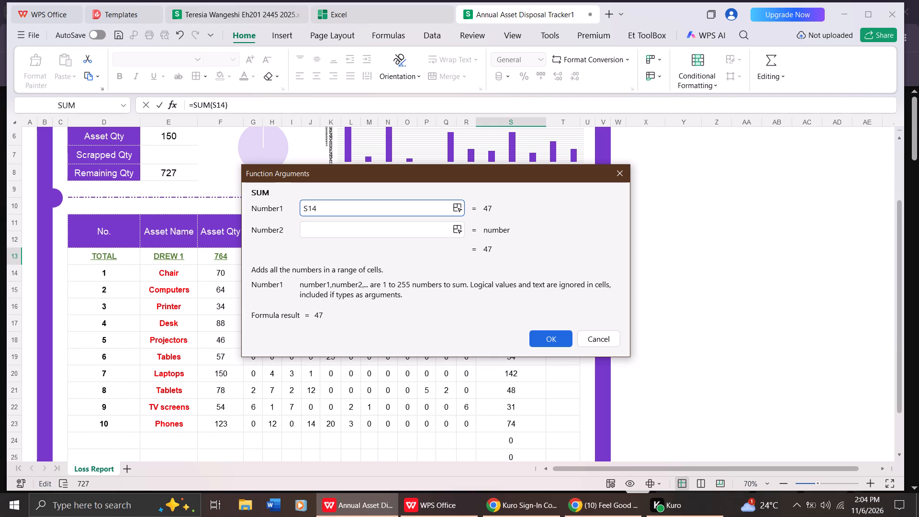
{"action": "key", "text": "Down"}
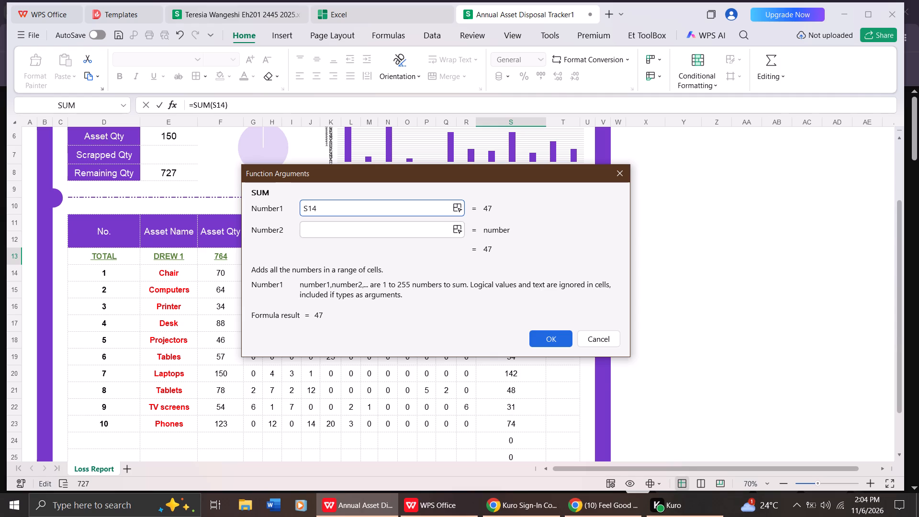
{"action": "left_click", "coordinate": [342, 227]}
{"action": "key", "text": "s"}
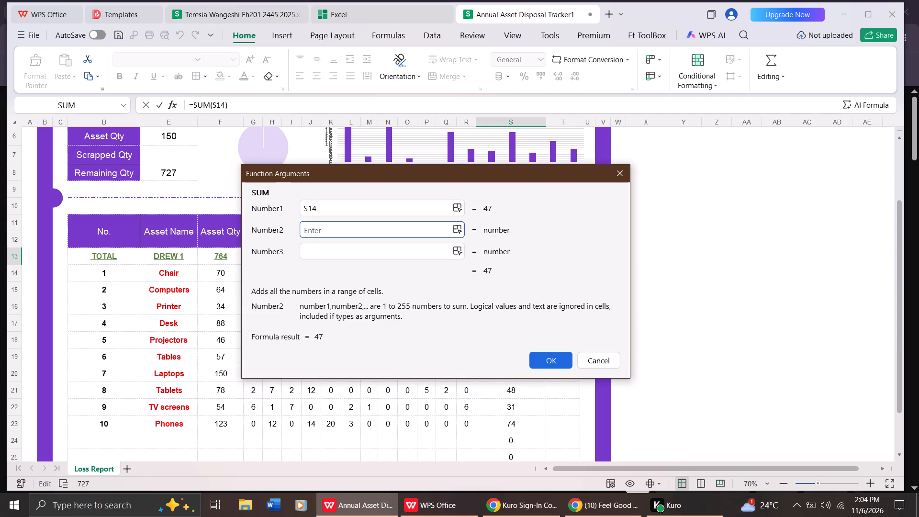
{"action": "key", "text": "1"}
{"action": "key", "text": "5"}
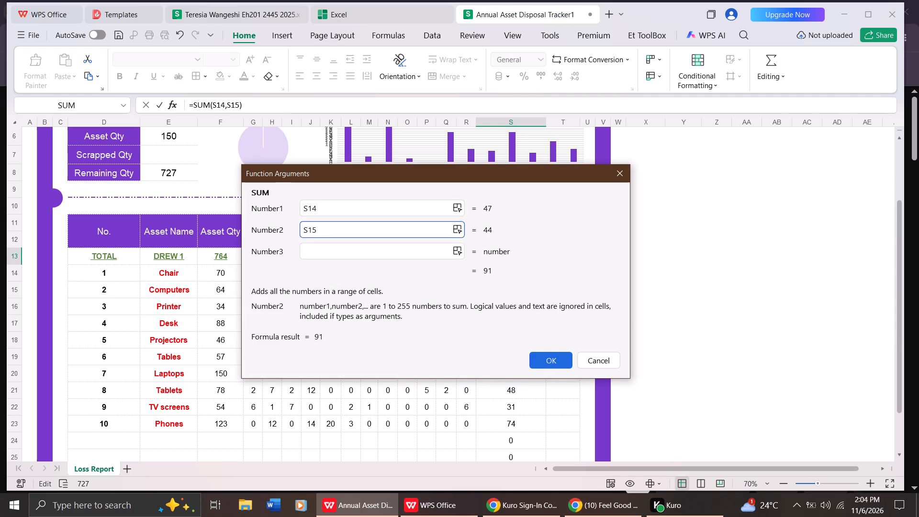
{"action": "left_click", "coordinate": [356, 252]}
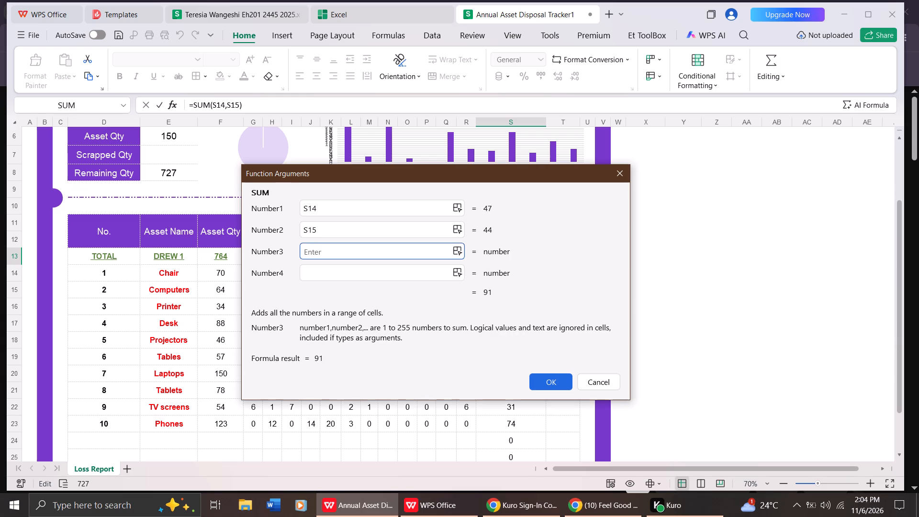
{"action": "type", "text": "S1"}
{"action": "key", "text": "6"}
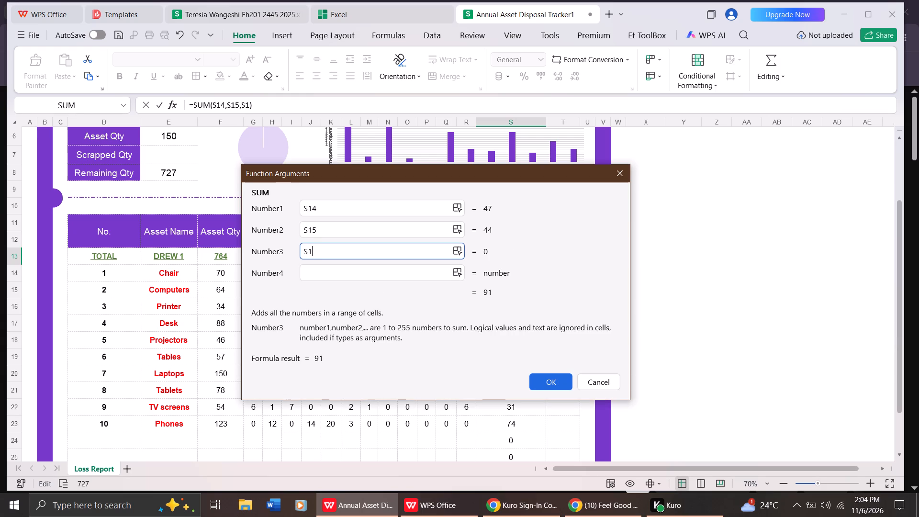
Set the SUM function's fourth and fifth arguments to cells S17 and S18.
{"action": "left_click", "coordinate": [356, 270]}
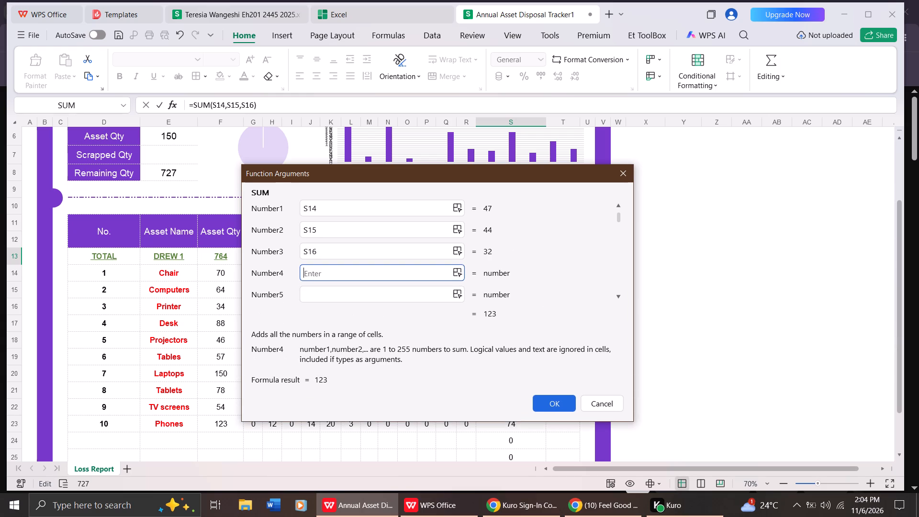
{"action": "type", "text": "S1"}
{"action": "key", "text": "7"}
{"action": "left_click", "coordinate": [359, 292]}
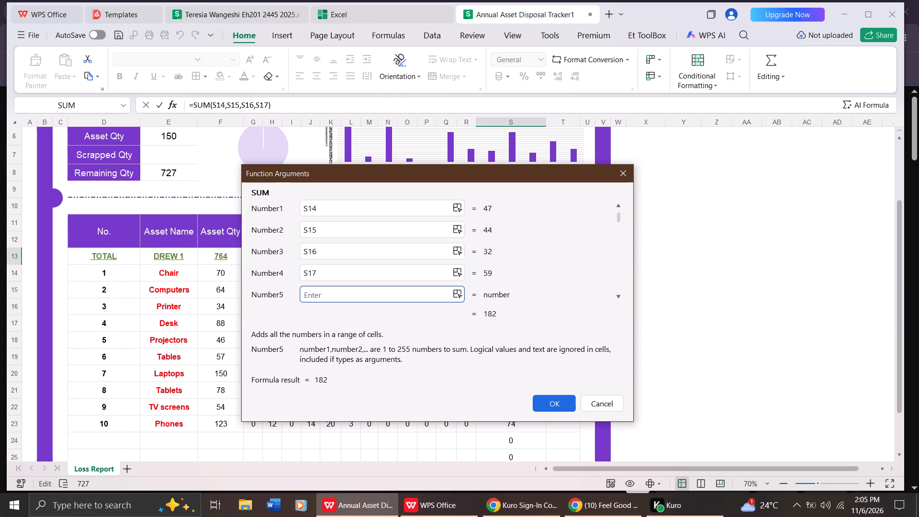
{"action": "type", "text": "S1"}
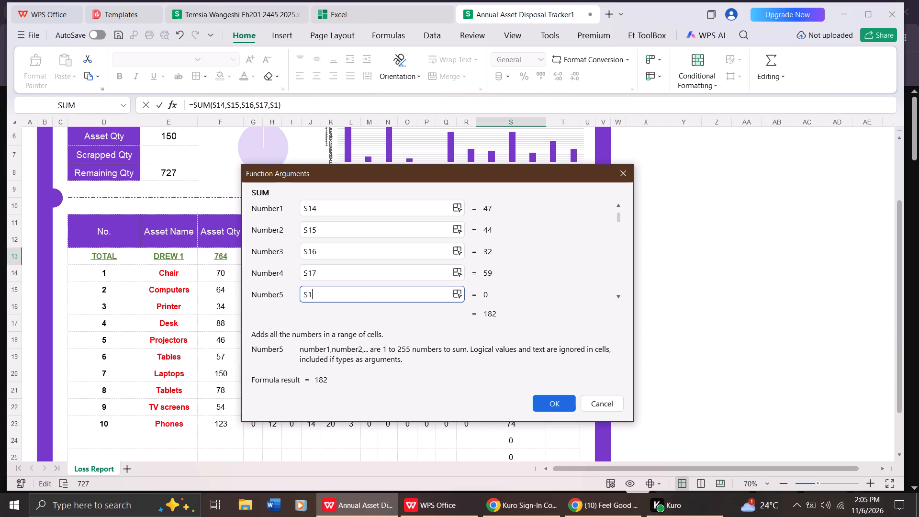
{"action": "key", "text": "8"}
Set the SUM function's sixth, seventh and eighth arguments to cells S19, S20 and S21.
{"action": "triple_click", "coordinate": [619, 296]}
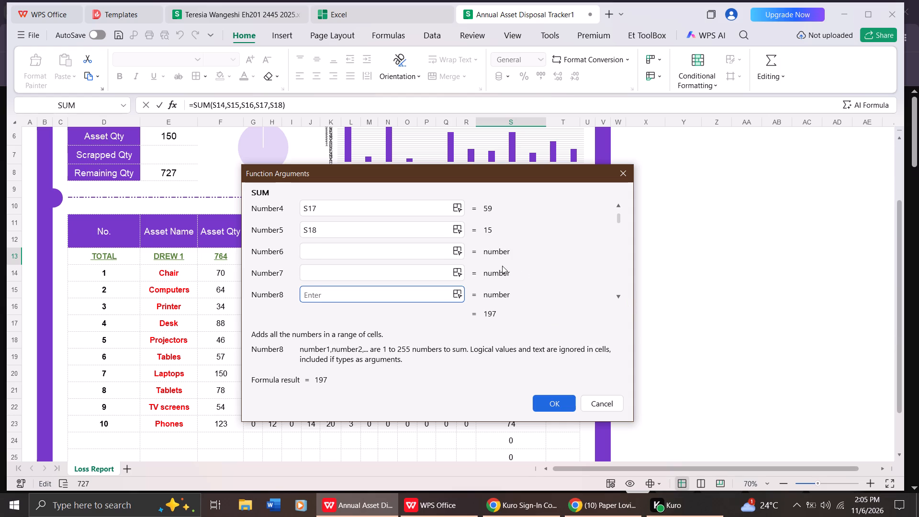
{"action": "left_click", "coordinate": [406, 253]}
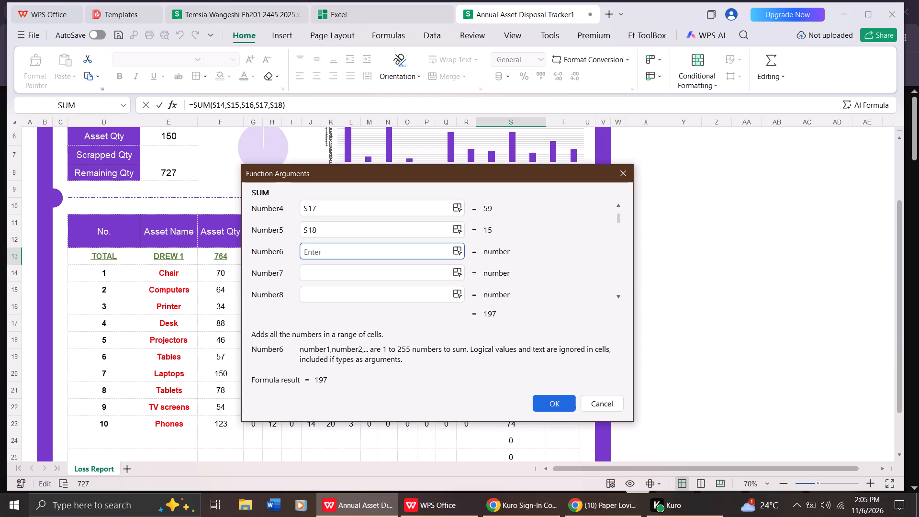
{"action": "key", "text": "s"}
{"action": "key", "text": "1"}
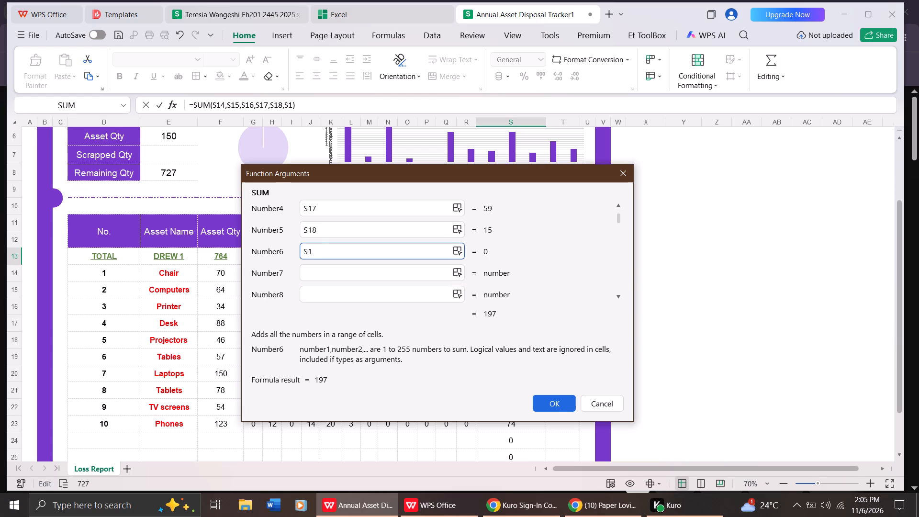
{"action": "key", "text": "8"}
{"action": "key", "text": "BackSpace"}
{"action": "key", "text": "9"}
{"action": "left_click", "coordinate": [337, 271]}
{"action": "type", "text": "S2"}
{"action": "key", "text": "0"}
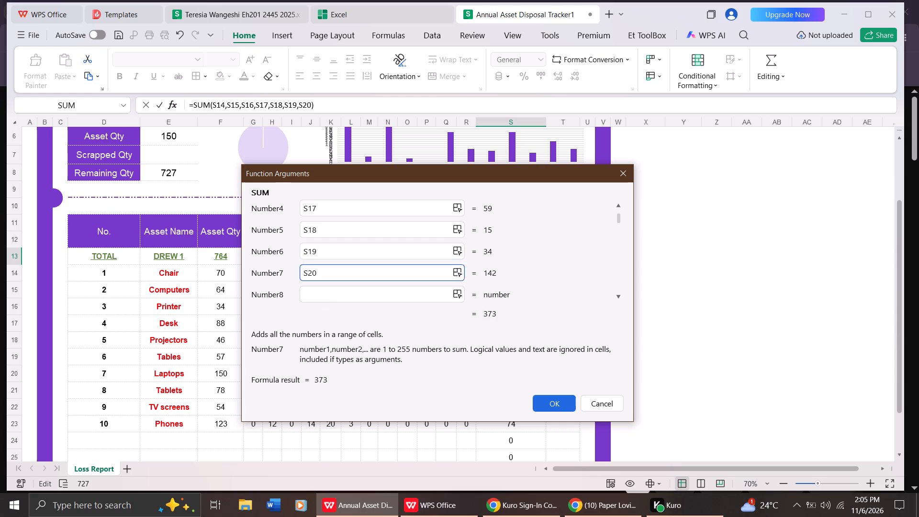
{"action": "left_click", "coordinate": [328, 295]}
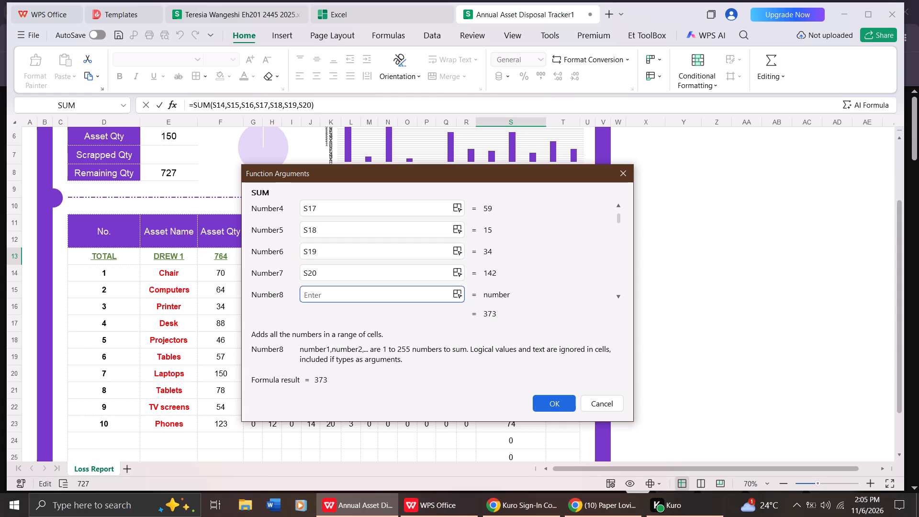
{"action": "key", "text": "s"}
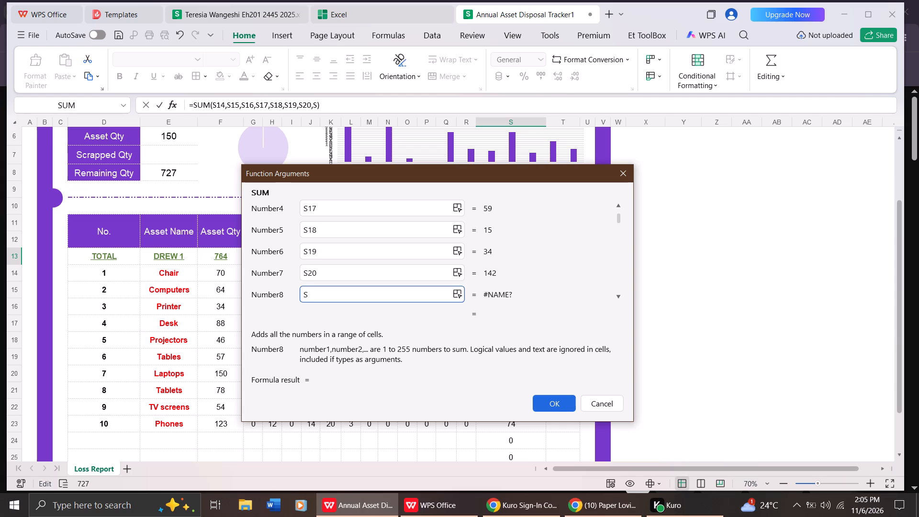
{"action": "type", "text": "21"}
Set the SUM function's ninth and tenth arguments to cells S22 and S23, and apply the function to cell S13.
{"action": "left_click", "coordinate": [618, 295]}
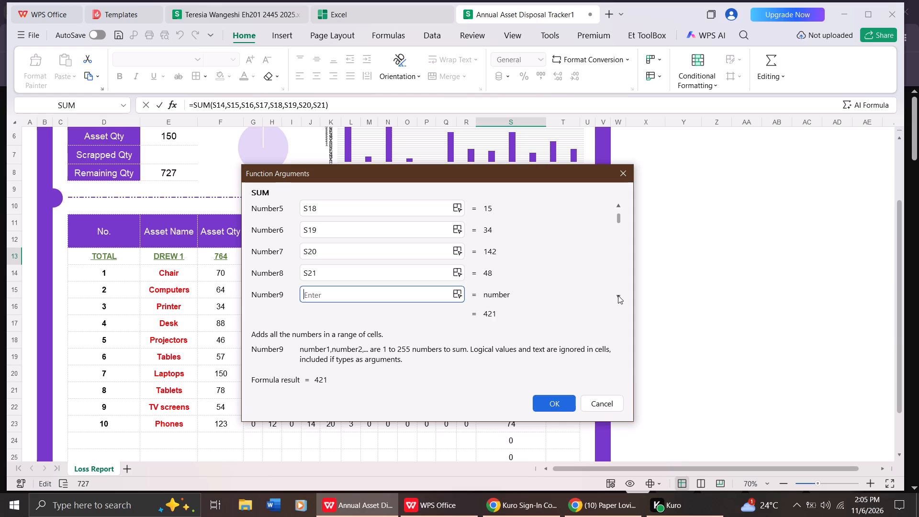
{"action": "key", "text": "s"}
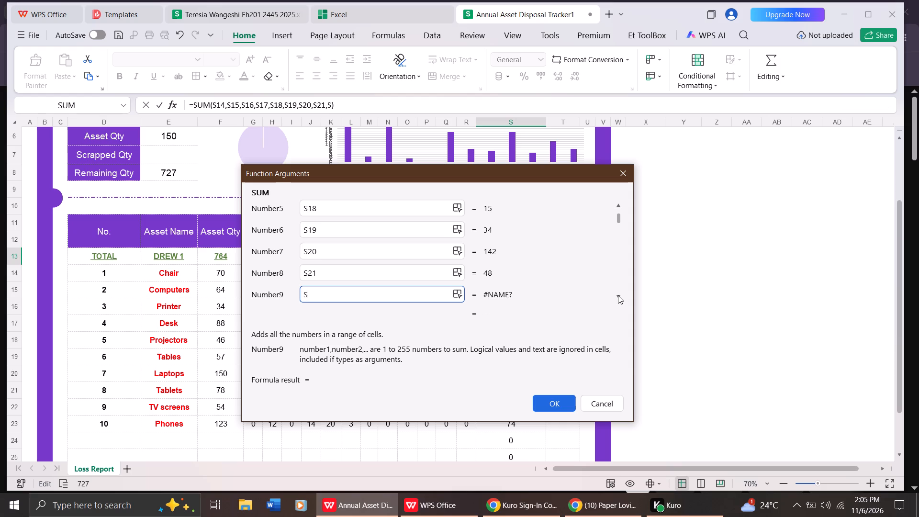
{"action": "type", "text": "22"}
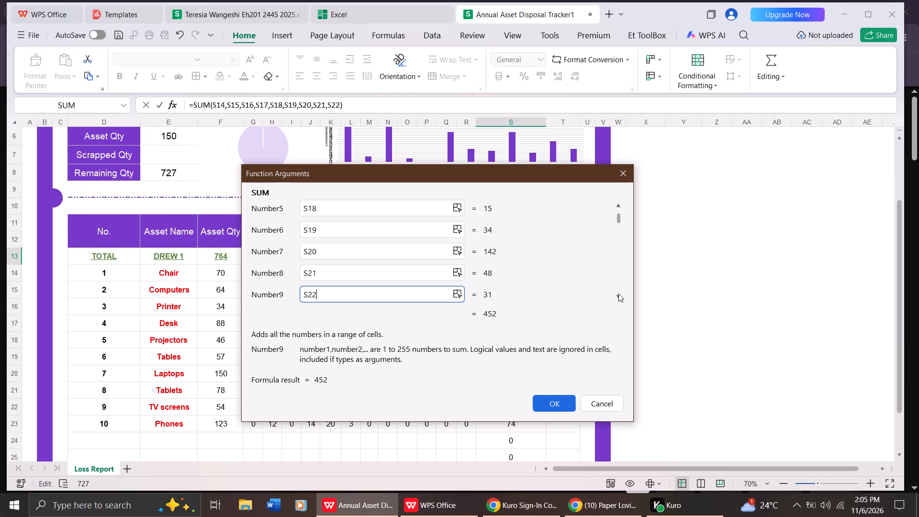
{"action": "double_click", "coordinate": [616, 293]}
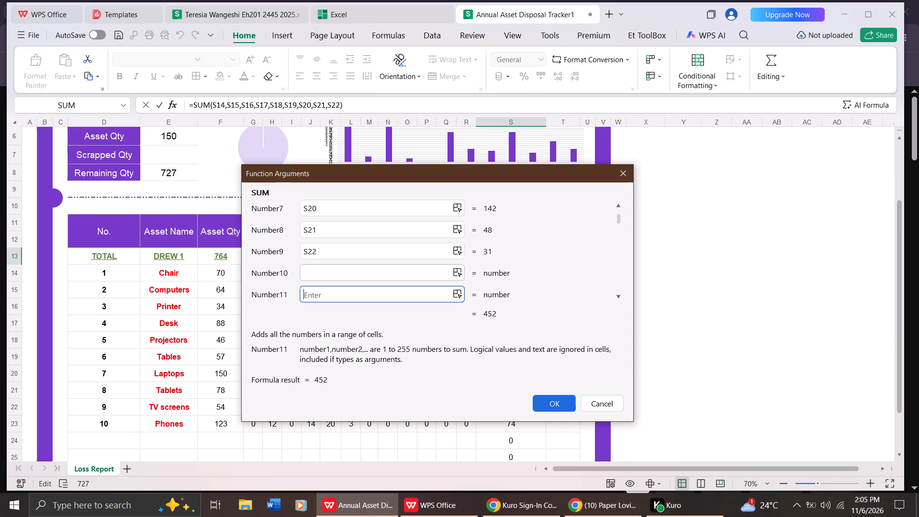
{"action": "left_click", "coordinate": [417, 270]}
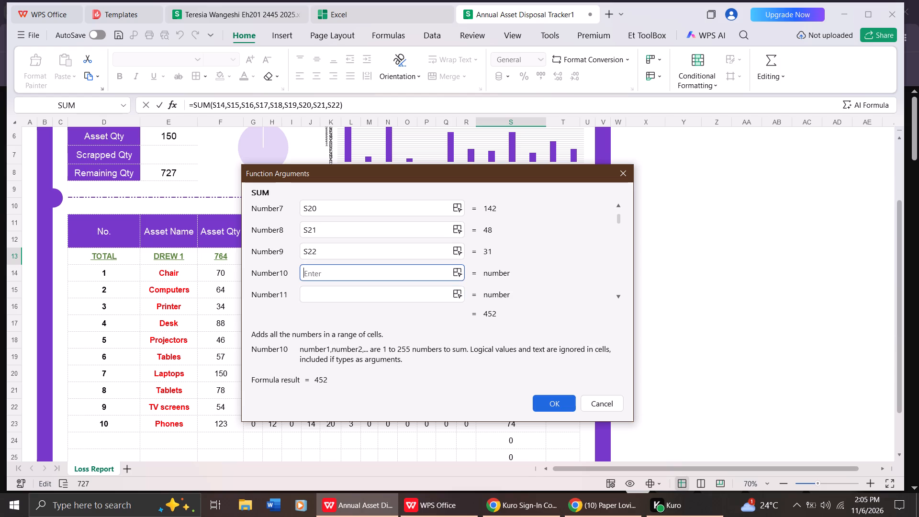
{"action": "key", "text": "s"}
{"action": "key", "text": "2"}
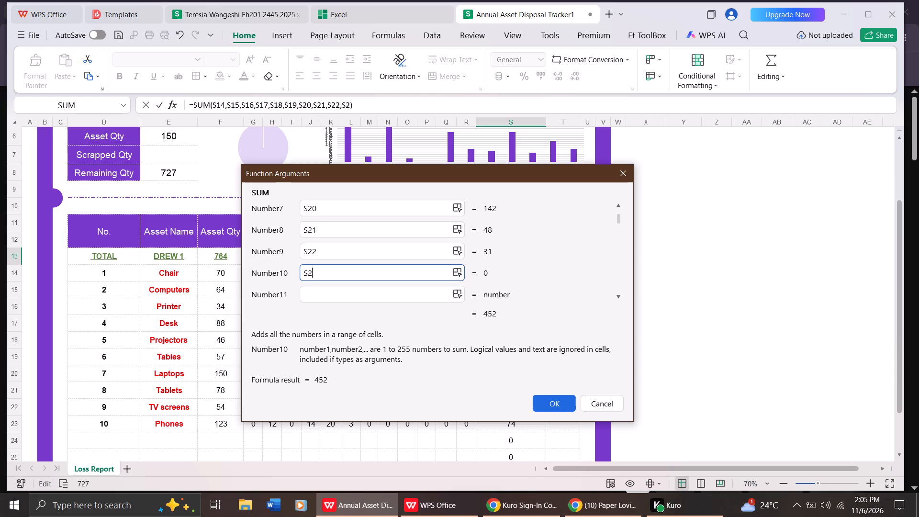
{"action": "key", "text": "3"}
{"action": "left_click", "coordinate": [547, 402]}
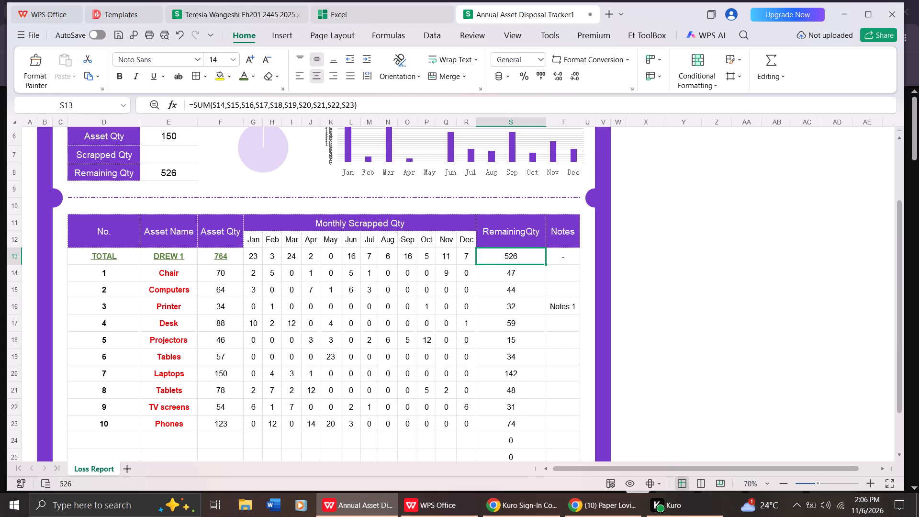
Format the TOTAL row's Remaining Qty in cell S13 as bold with a dark green font colour.
{"action": "left_click", "coordinate": [119, 78]}
{"action": "left_click", "coordinate": [251, 72]}
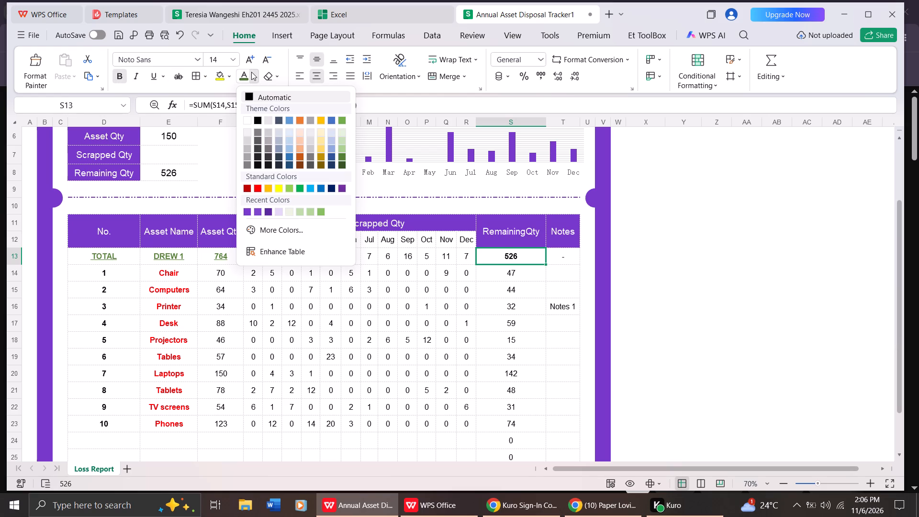
{"action": "left_click", "coordinate": [343, 154]}
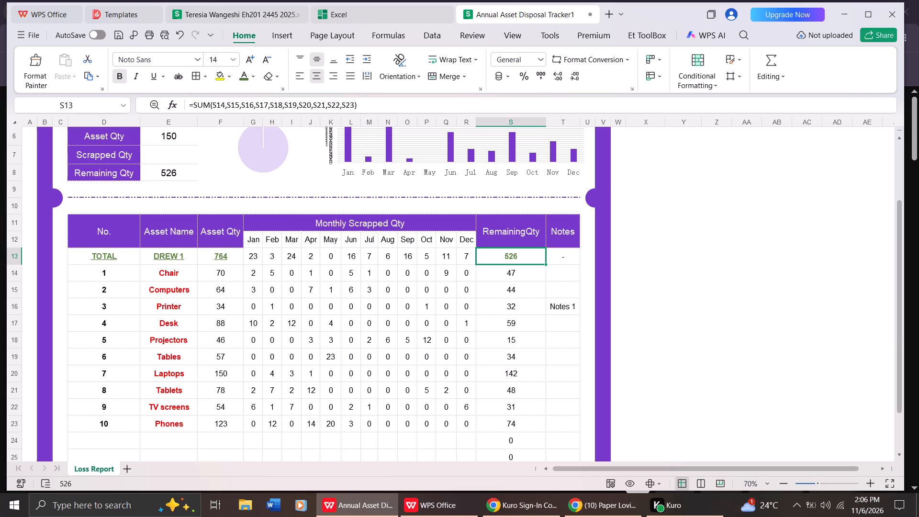
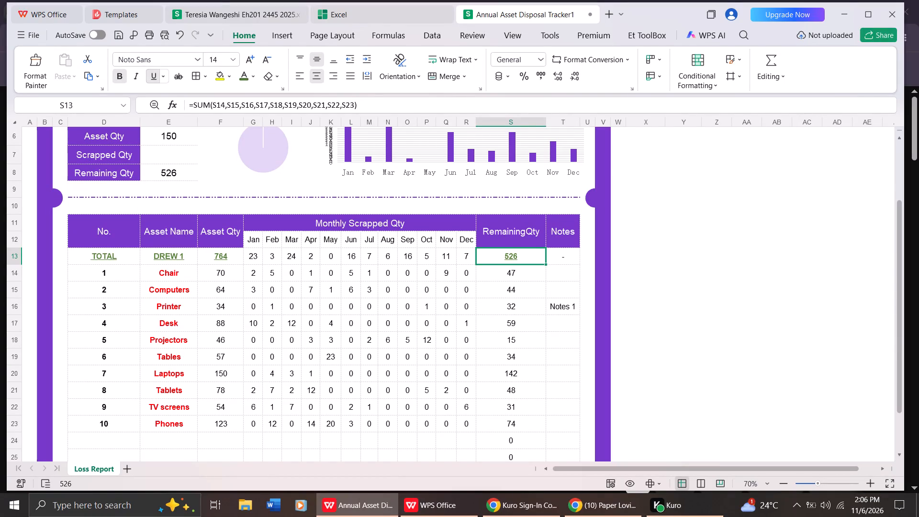
Clear the Remaining Qty formulas in cells S24 and S25 of the empty rows below Phones.
{"action": "left_click", "coordinate": [534, 439]}
{"action": "double_click", "coordinate": [534, 439]}
{"action": "double_click", "coordinate": [530, 441]}
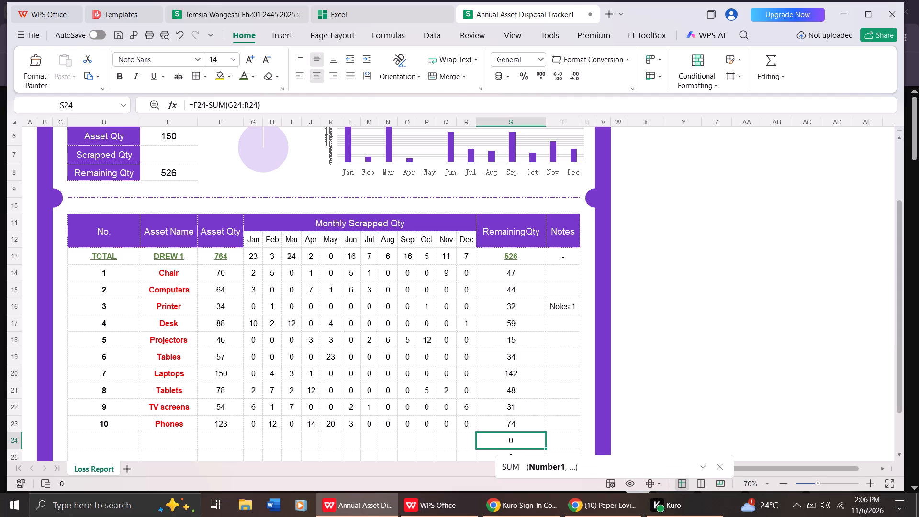
{"action": "double_click", "coordinate": [750, 403]}
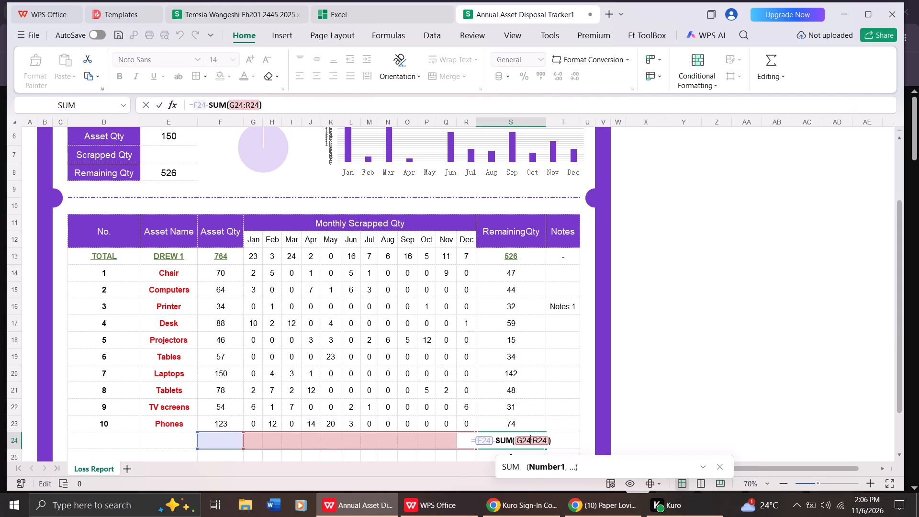
{"action": "left_click", "coordinate": [528, 442]}
{"action": "key", "text": "BackSpace"}
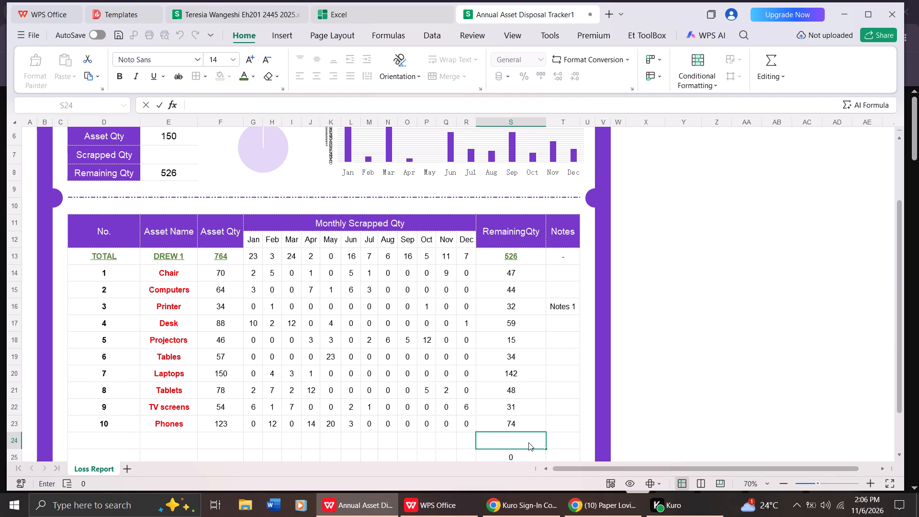
{"action": "left_click", "coordinate": [526, 458]}
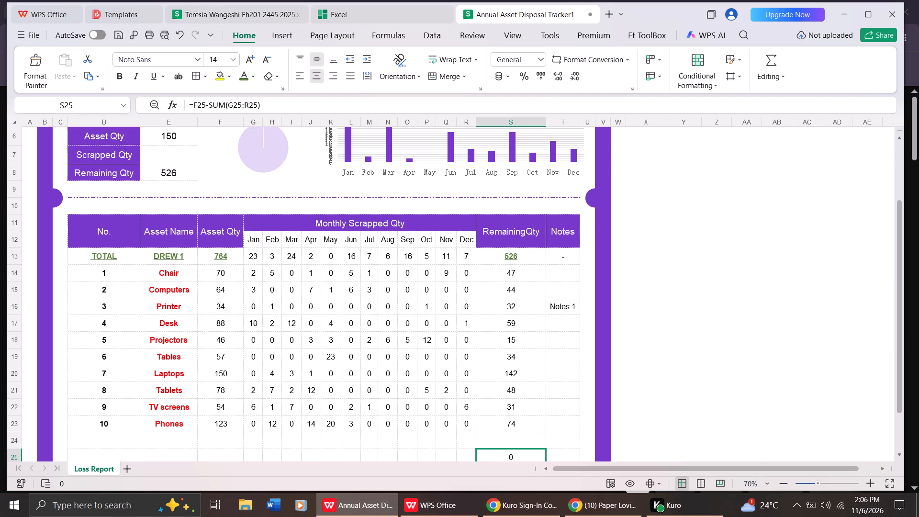
{"action": "key", "text": "BackSpace"}
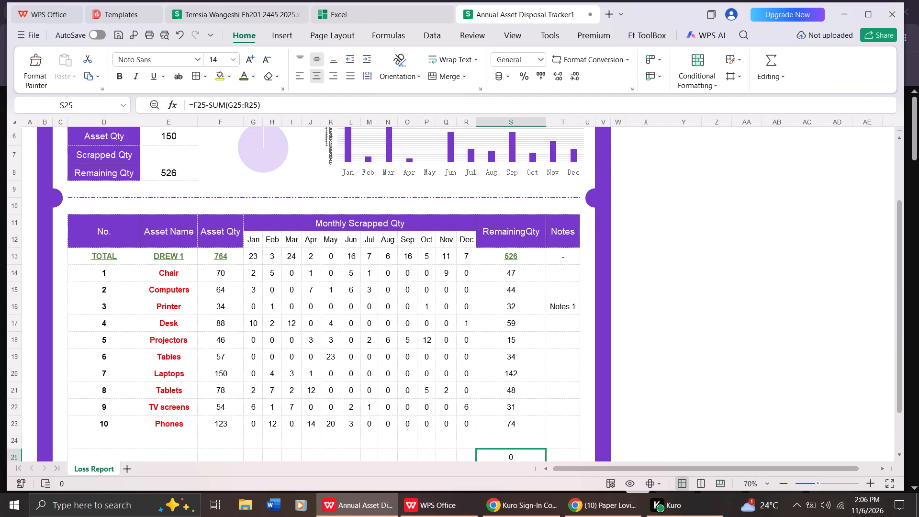
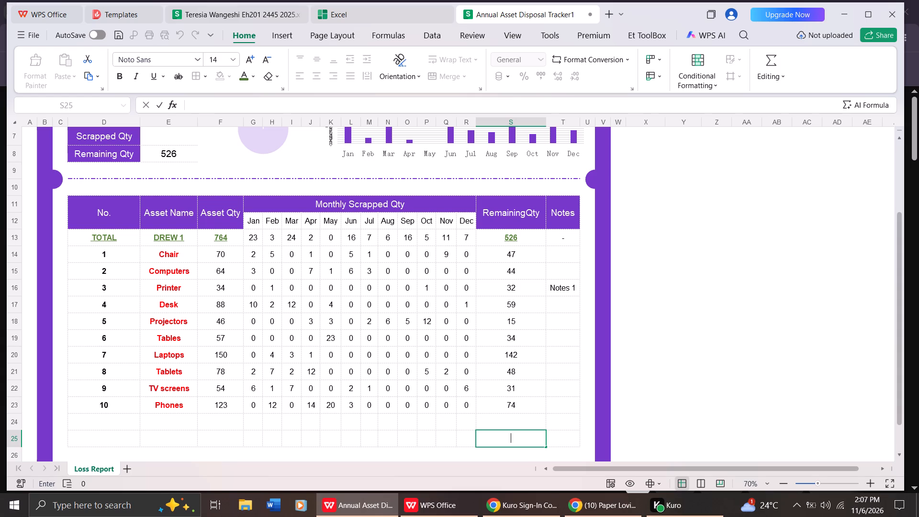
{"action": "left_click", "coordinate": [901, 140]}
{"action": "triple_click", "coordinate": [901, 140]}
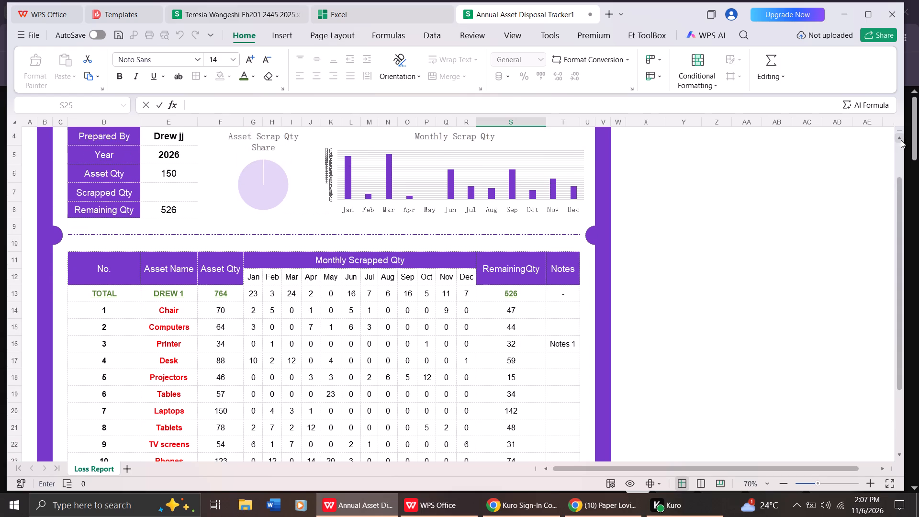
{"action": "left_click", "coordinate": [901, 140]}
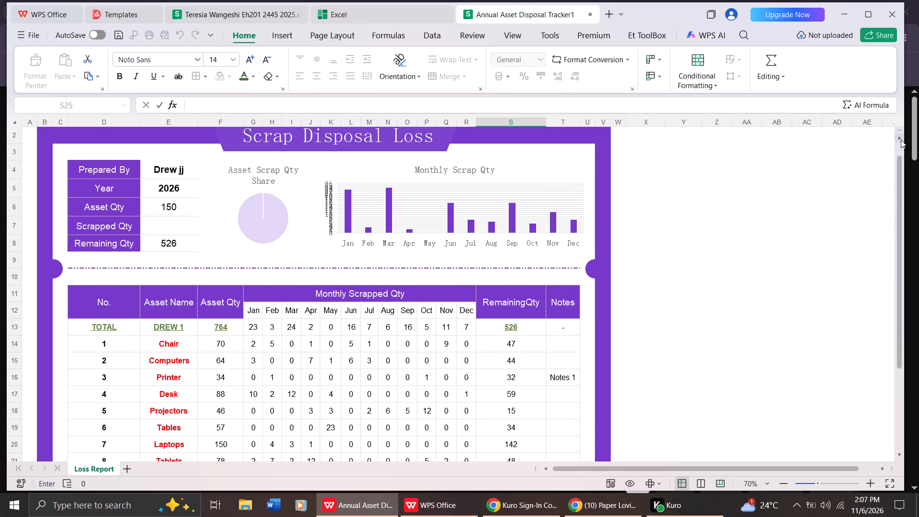
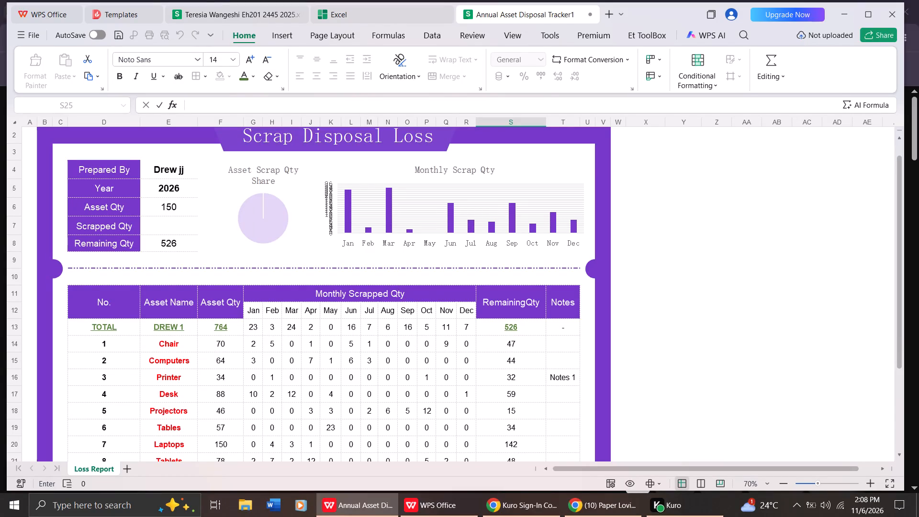
Format the Notes cell of the TOTAL row in bold with a yellow font colour.
{"action": "left_click", "coordinate": [563, 325]}
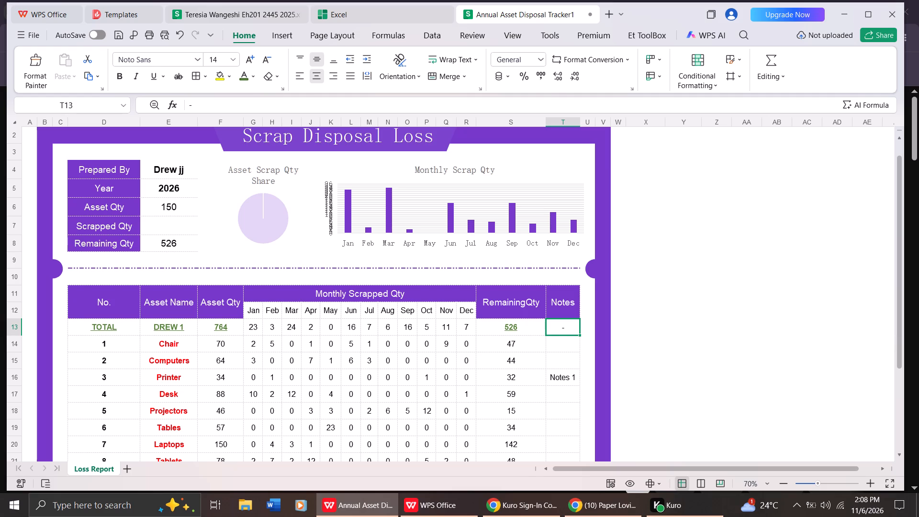
{"action": "left_click_drag", "start_coordinate": [579, 318], "coordinate": [575, 319]}
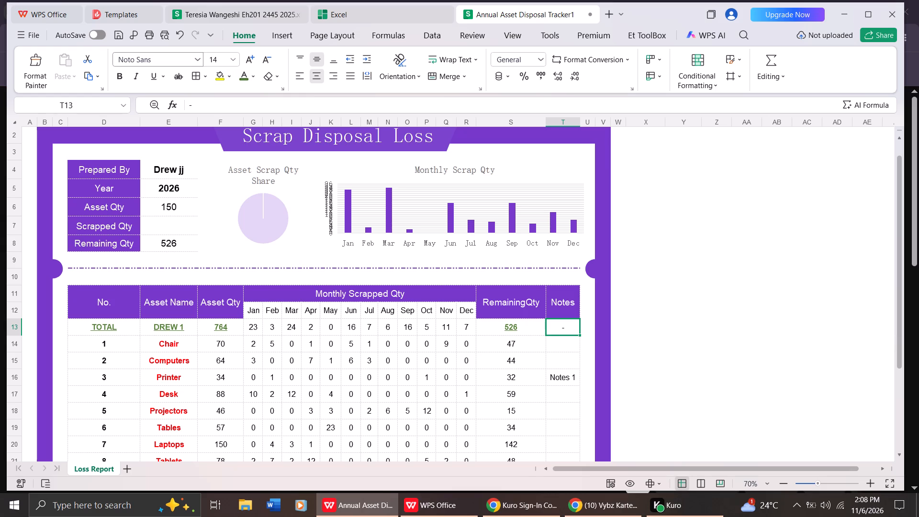
{"action": "left_click", "coordinate": [119, 74]}
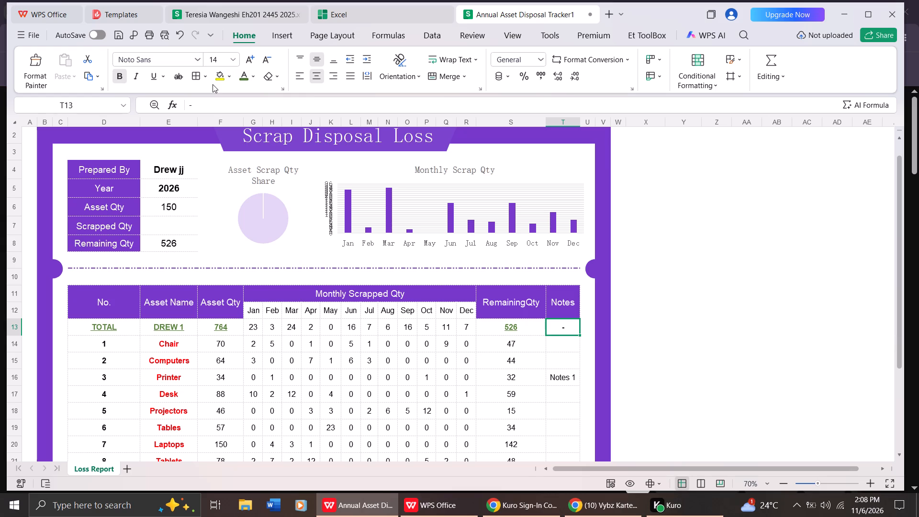
{"action": "left_click", "coordinate": [249, 79]}
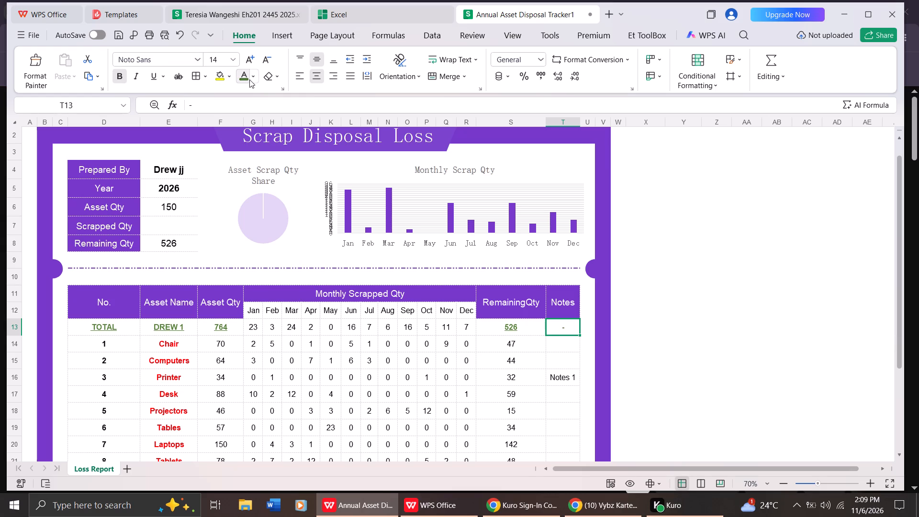
{"action": "left_click", "coordinate": [254, 79]}
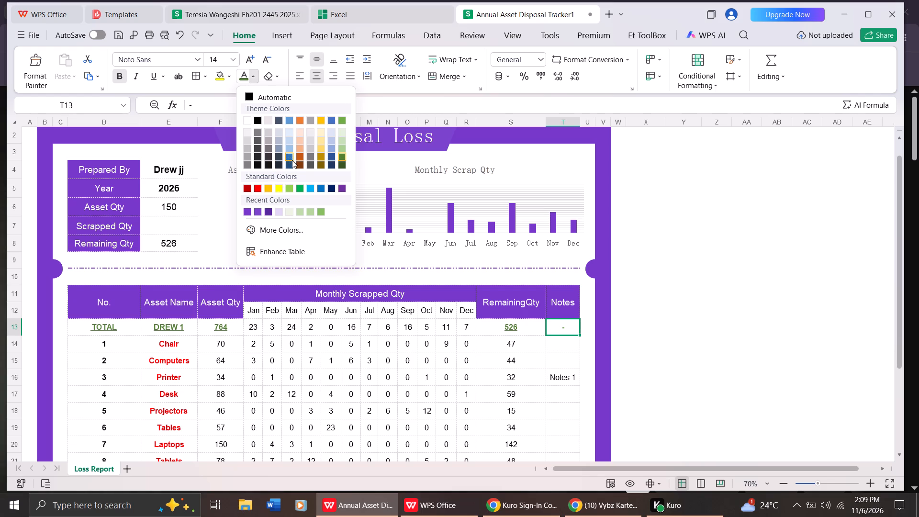
{"action": "left_click", "coordinate": [279, 185]}
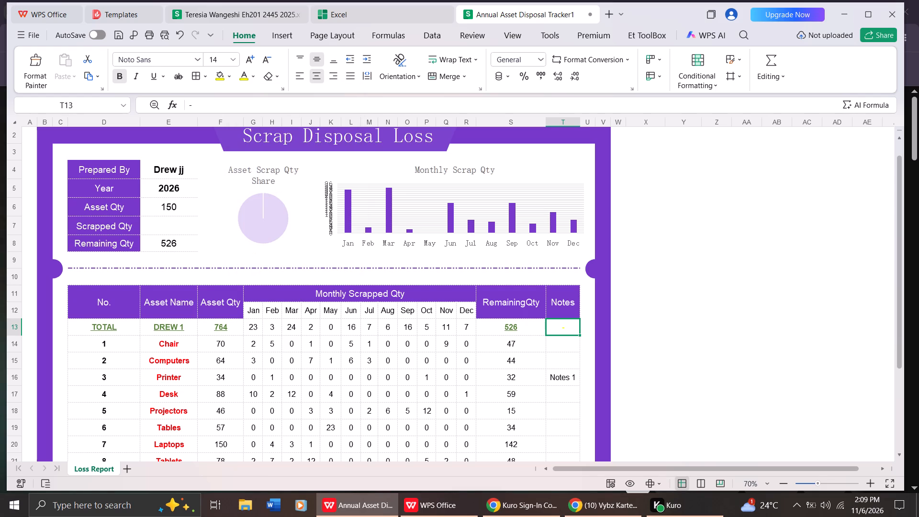
{"action": "left_click", "coordinate": [561, 331]}
{"action": "key", "text": "b"}
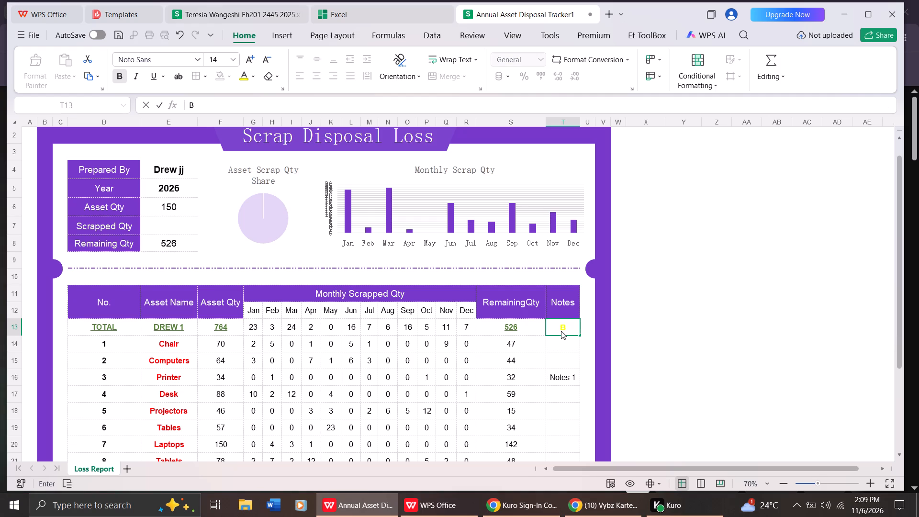
{"action": "key", "text": "BackSpace"}
Set the TOTAL row's Notes cell to a light blue font colour and enter Broken in it.
{"action": "left_click", "coordinate": [252, 78]}
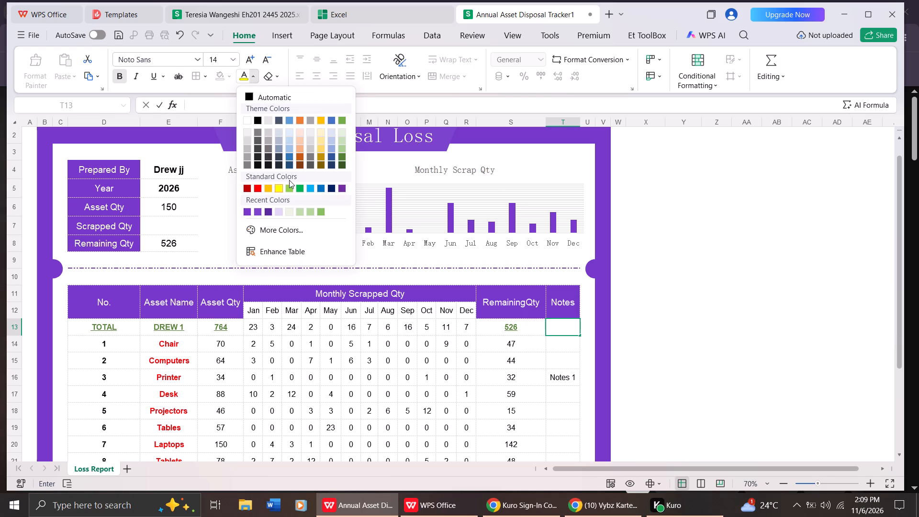
{"action": "left_click", "coordinate": [311, 192]}
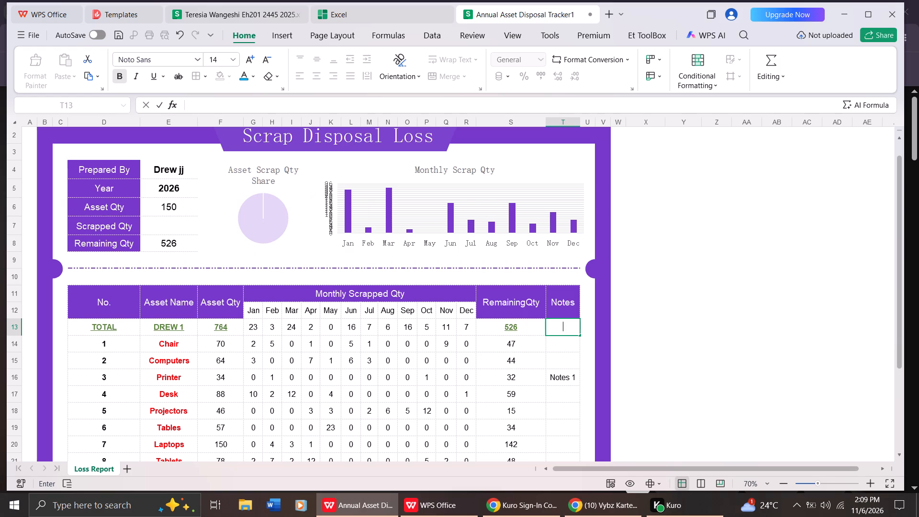
{"action": "key", "text": "b"}
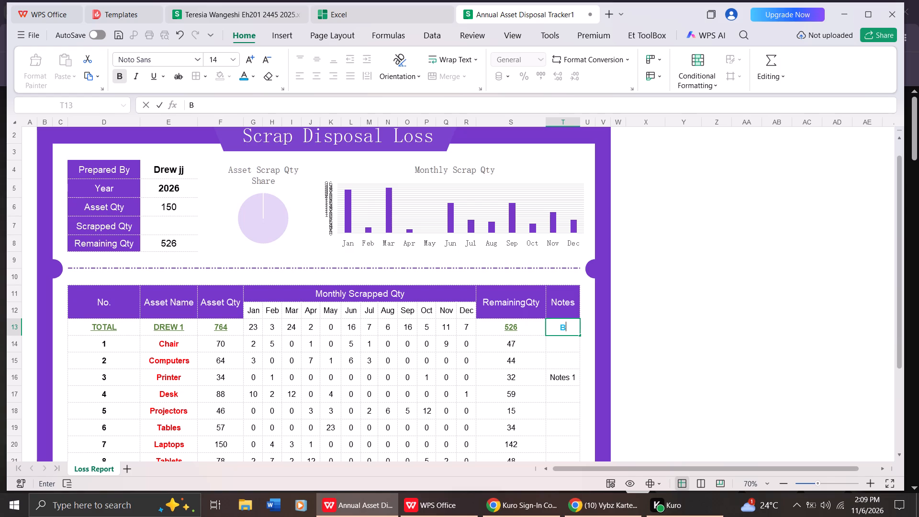
{"action": "key", "text": "r"}
{"action": "type", "text": "ok"}
{"action": "type", "text": "en"}
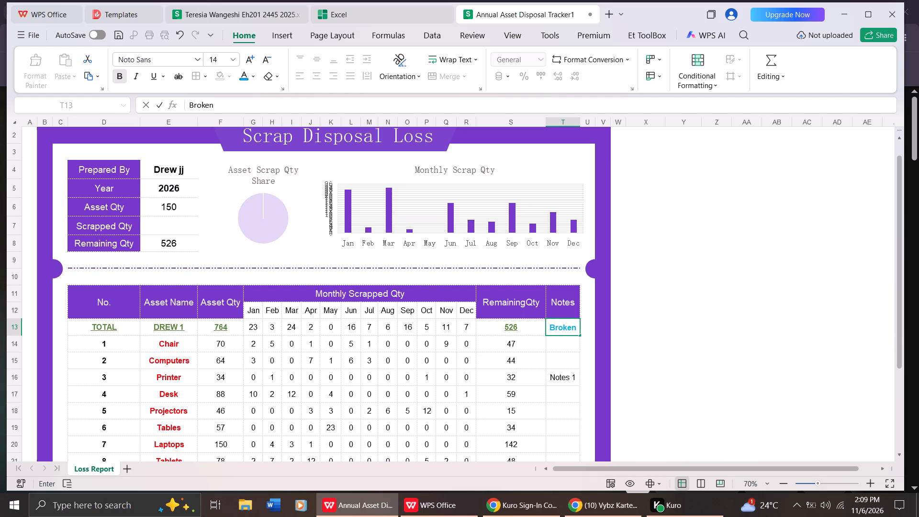
{"action": "key", "text": "Return"}
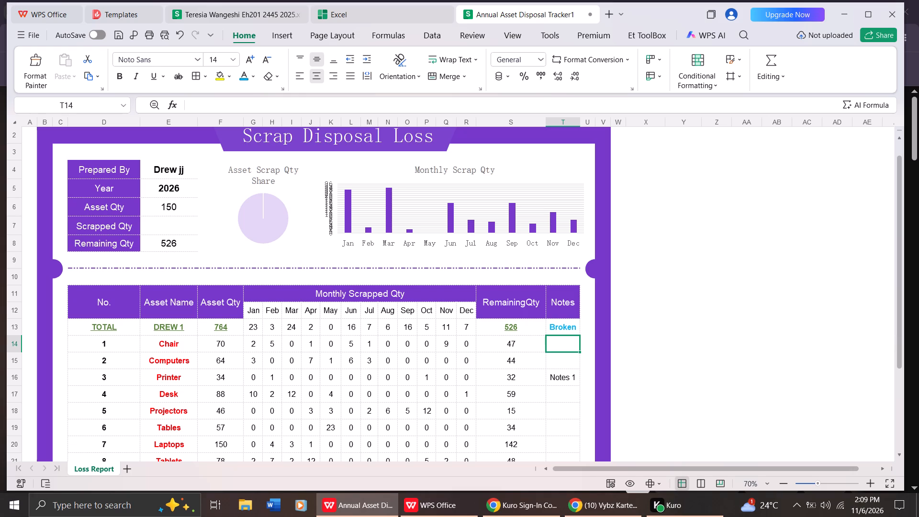
{"action": "left_click", "coordinate": [569, 320]}
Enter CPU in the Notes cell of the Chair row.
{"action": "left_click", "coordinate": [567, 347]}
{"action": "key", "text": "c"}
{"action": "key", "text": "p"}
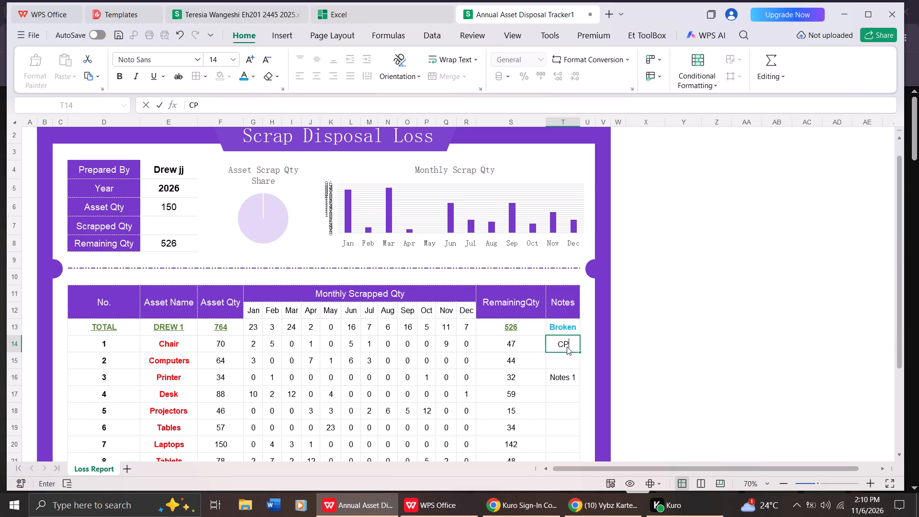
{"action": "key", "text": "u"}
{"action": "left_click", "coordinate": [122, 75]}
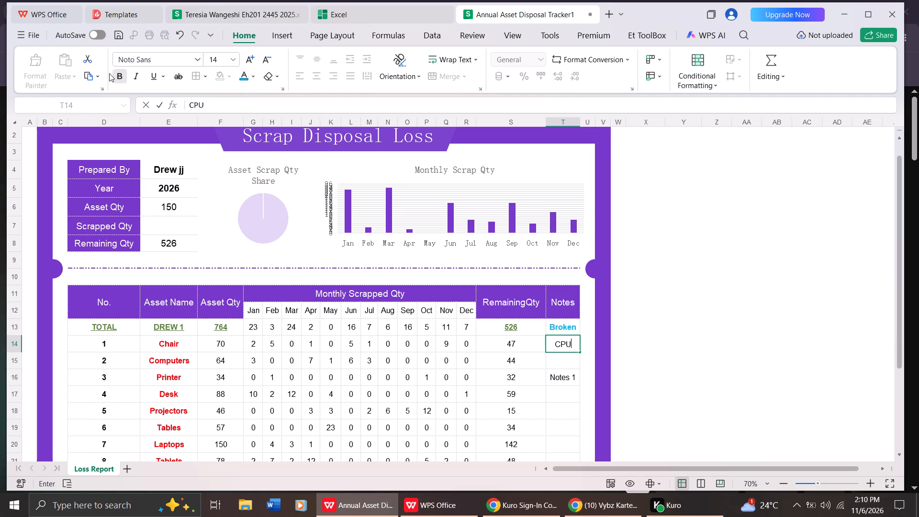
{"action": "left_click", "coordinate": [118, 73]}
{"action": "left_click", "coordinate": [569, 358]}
Make the Chair row's Notes cell bold with a light blue font colour.
{"action": "left_click", "coordinate": [564, 343]}
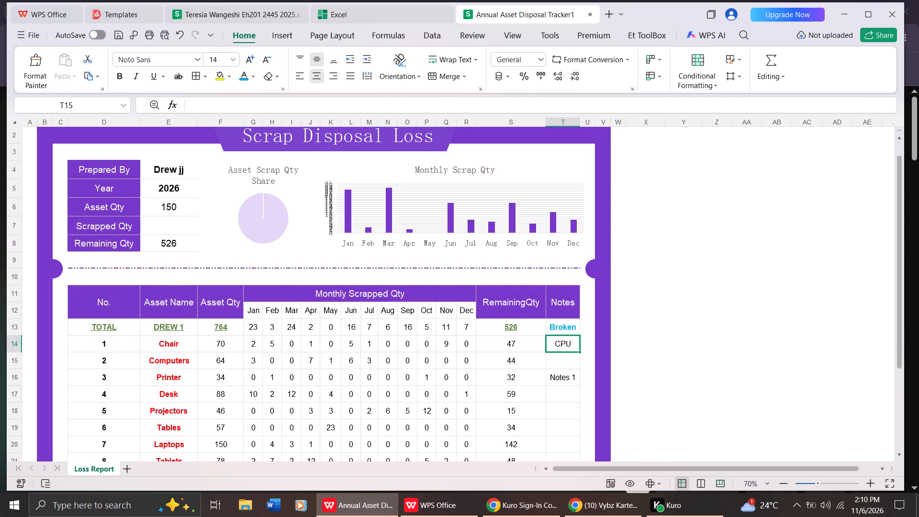
{"action": "left_click", "coordinate": [124, 75]}
{"action": "left_click", "coordinate": [248, 76]}
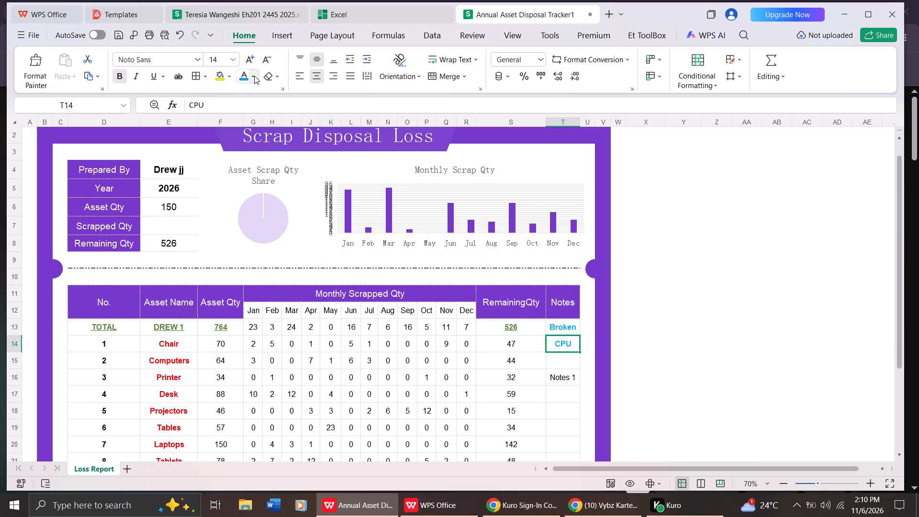
{"action": "left_click", "coordinate": [254, 76]}
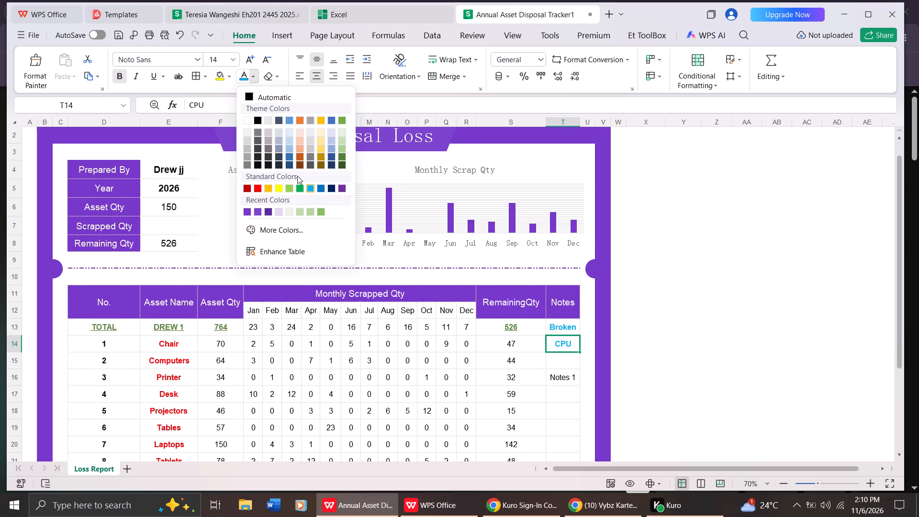
{"action": "left_click", "coordinate": [310, 189]}
Enter CPU in the Notes cell of the Computers row.
{"action": "left_click", "coordinate": [557, 365]}
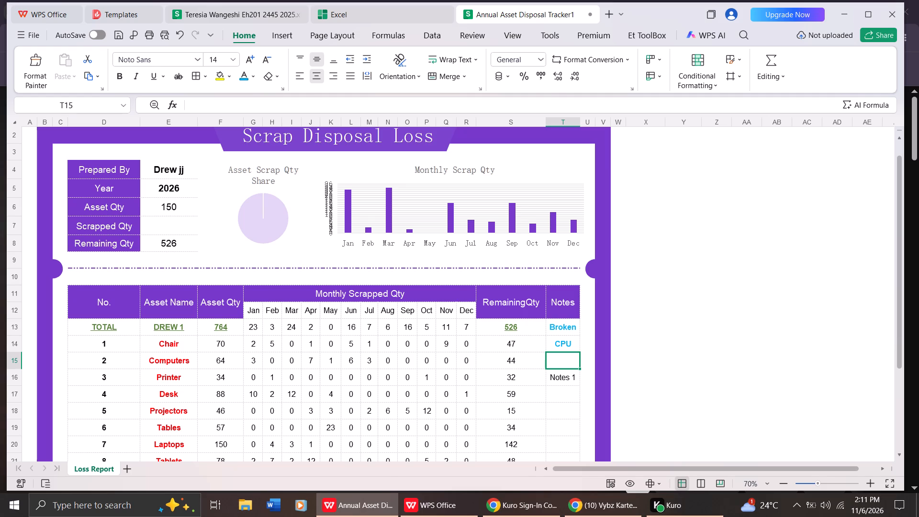
{"action": "key", "text": "c"}
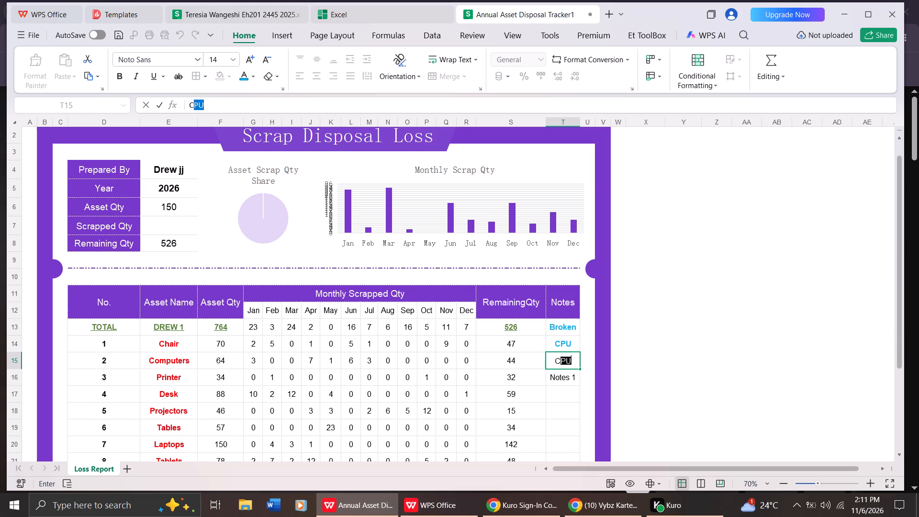
{"action": "left_click", "coordinate": [564, 360]}
Clear the Notes text from the Chair row and the TOTAL row.
{"action": "left_click", "coordinate": [574, 341]}
{"action": "left_click", "coordinate": [574, 341]}
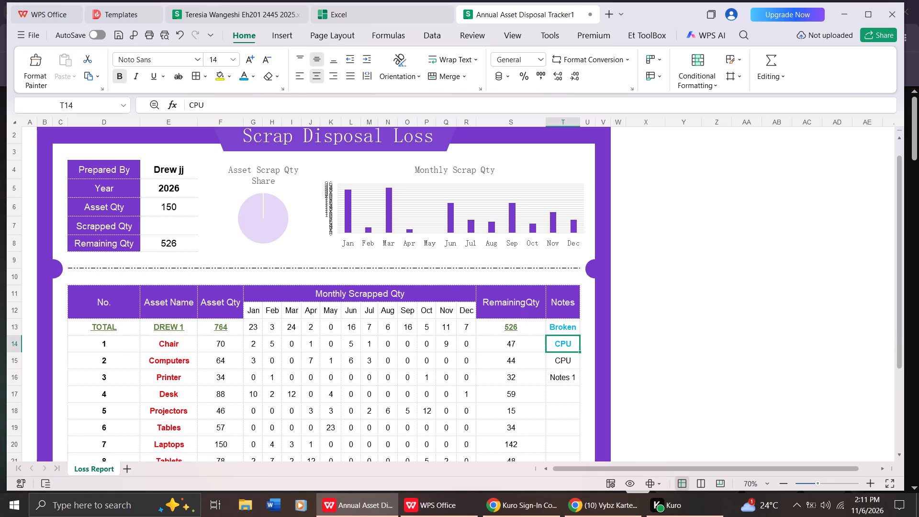
{"action": "key", "text": "BackSpace"}
{"action": "key", "text": "BackSpace"}
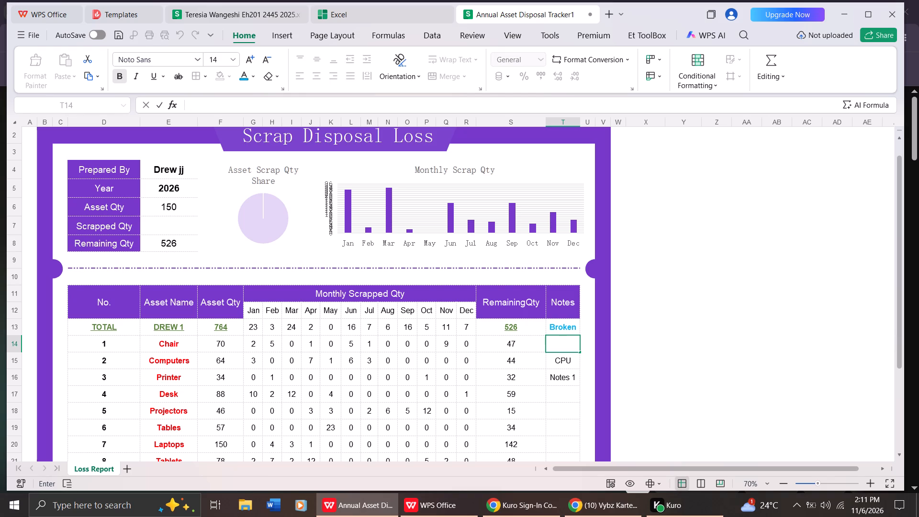
{"action": "left_click", "coordinate": [576, 324]}
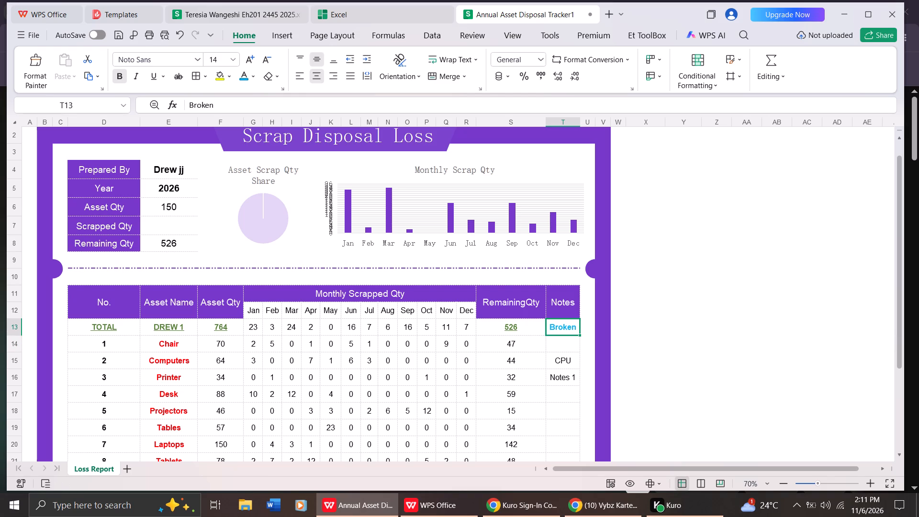
{"action": "key", "text": "BackSpace"}
{"action": "key", "text": "BackSpace"}
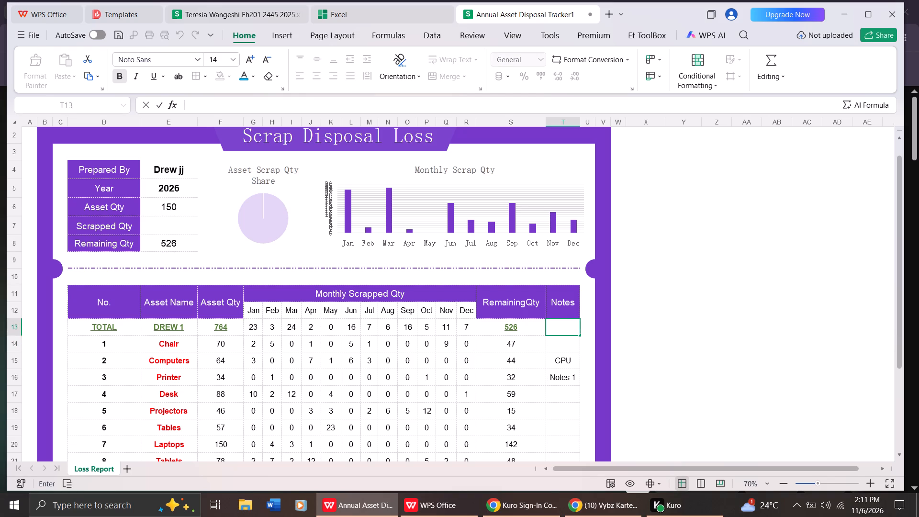
{"action": "left_click", "coordinate": [561, 350]}
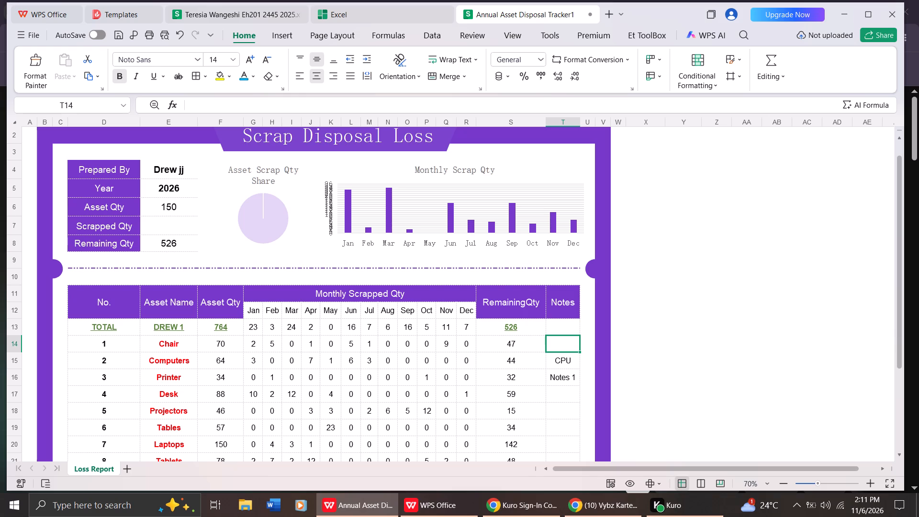
Enter Broken in the Notes cell of the Chair row.
{"action": "key", "text": "b"}
{"action": "key", "text": "r"}
{"action": "type", "text": "oke"}
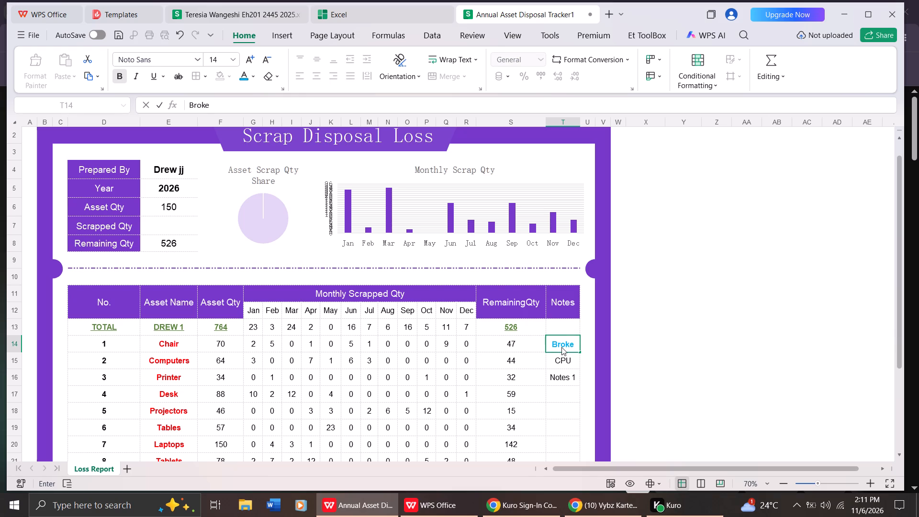
{"action": "key", "text": "n"}
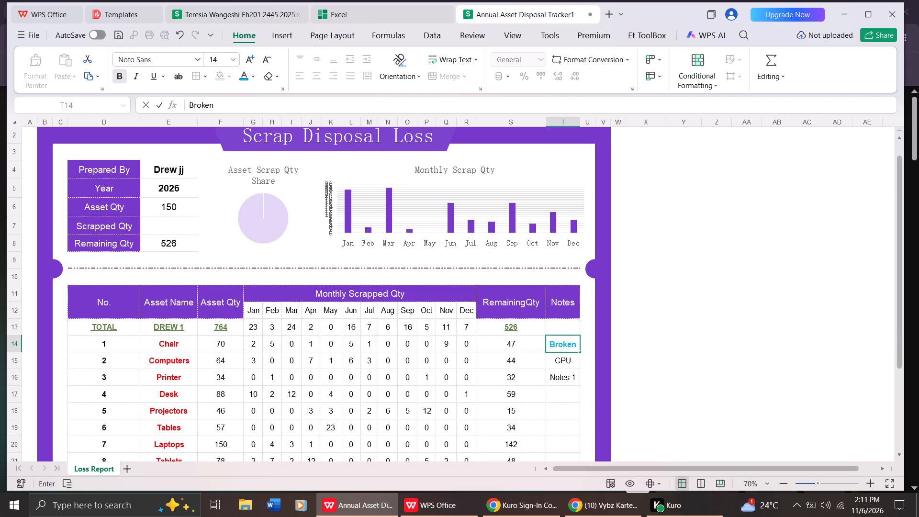
Replace the text in the Printer row's Notes cell with Coolant.
{"action": "left_click", "coordinate": [578, 380]}
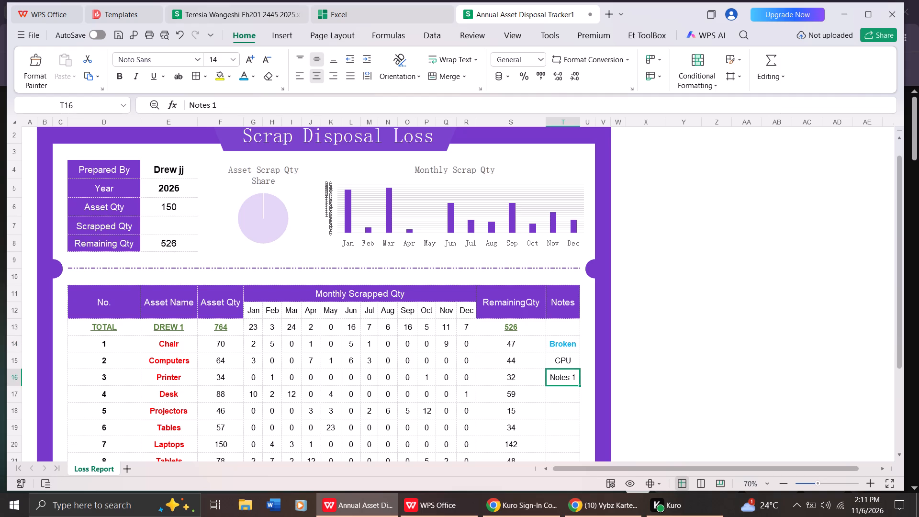
{"action": "key", "text": "BackSpace"}
{"action": "key", "text": "BackSpace"}
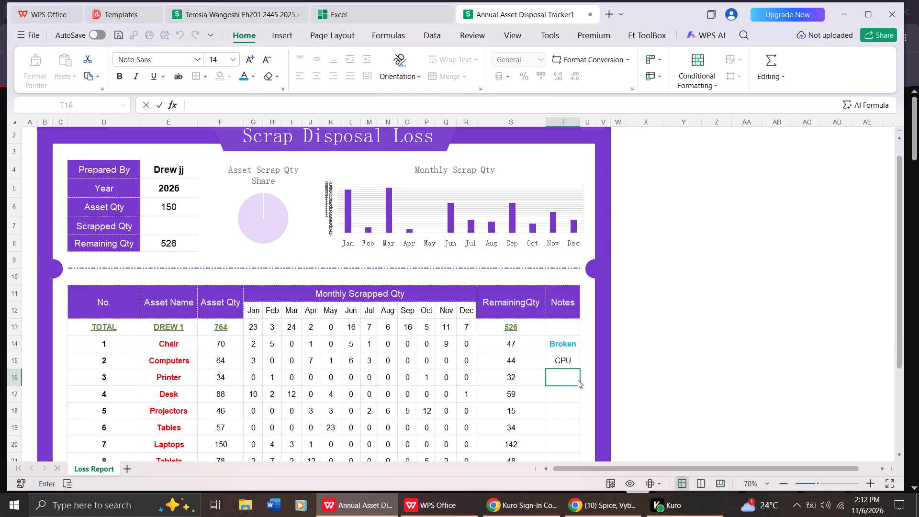
{"action": "key", "text": "c"}
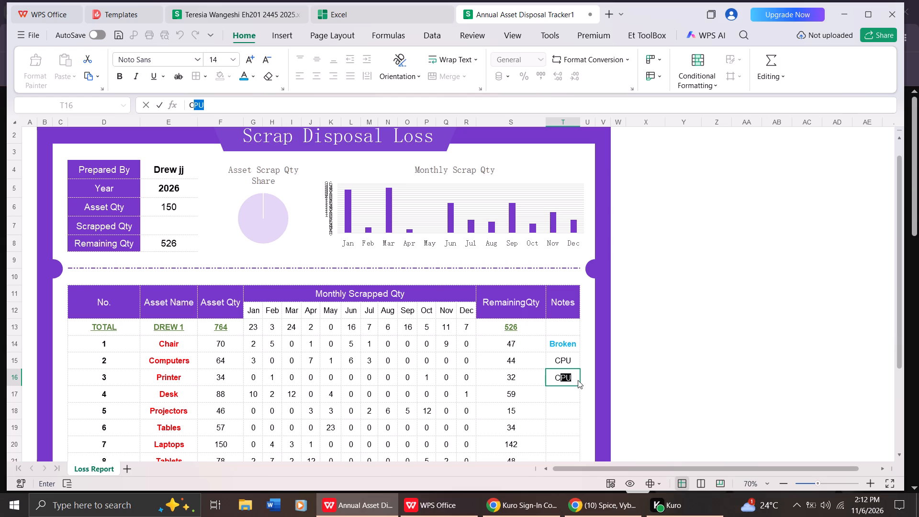
{"action": "type", "text": "ool"}
{"action": "key", "text": "a"}
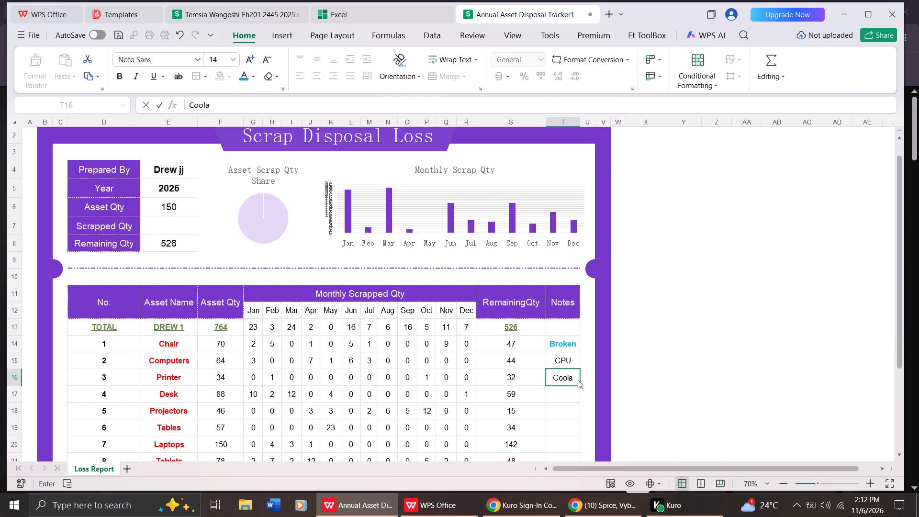
{"action": "key", "text": "n"}
{"action": "key", "text": "t"}
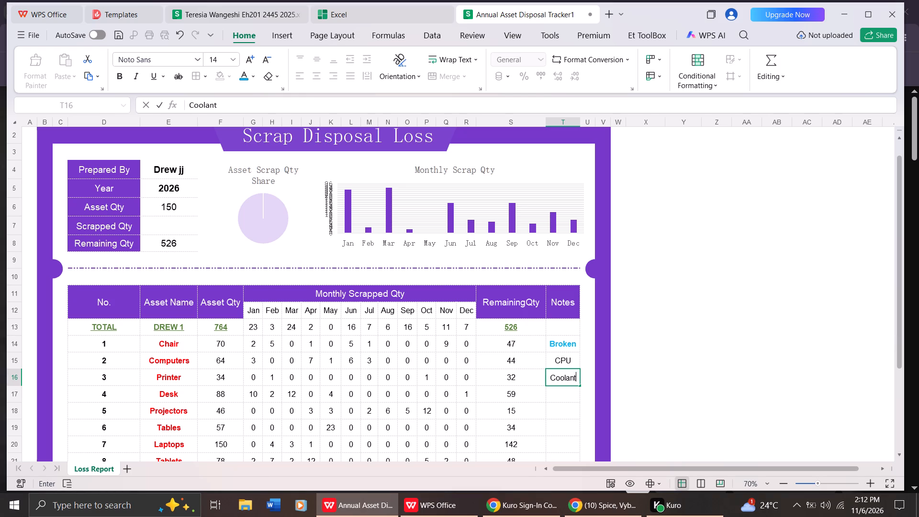
{"action": "left_click", "coordinate": [555, 398]}
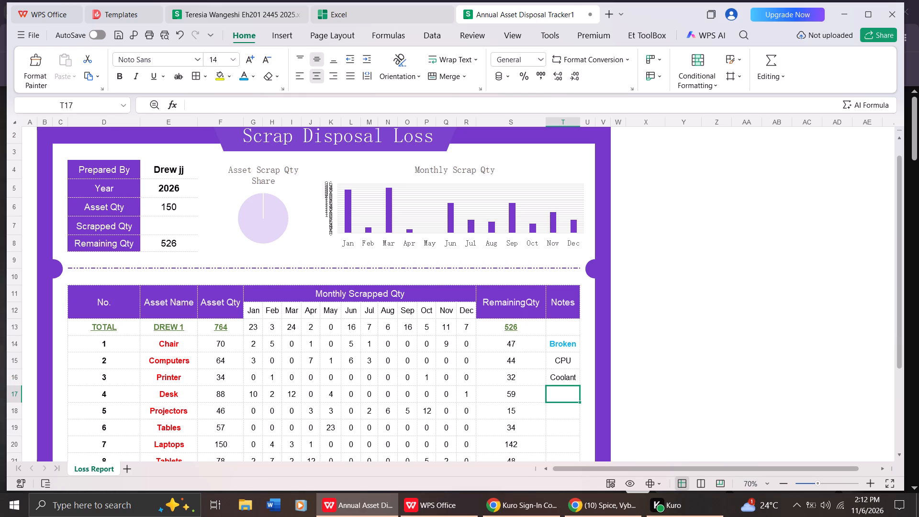
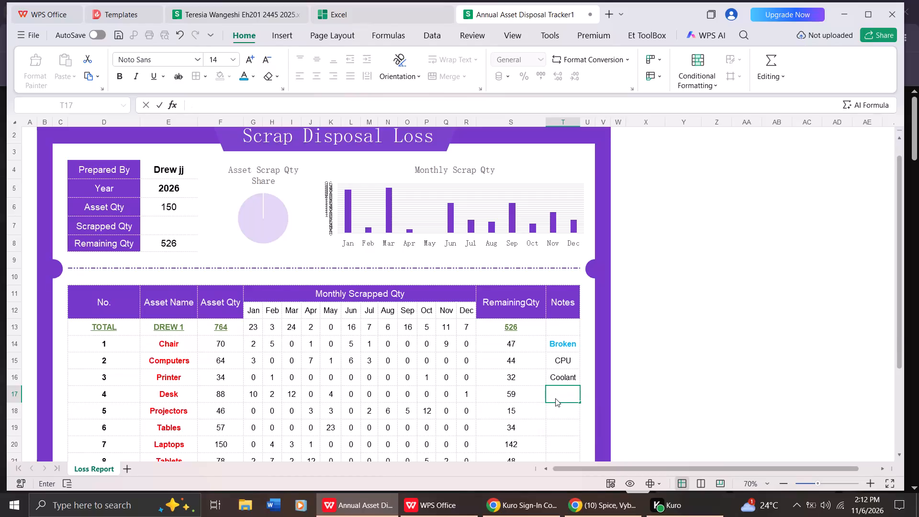
Enter Supporter in the Notes cell of the Desk row.
{"action": "key", "text": "s"}
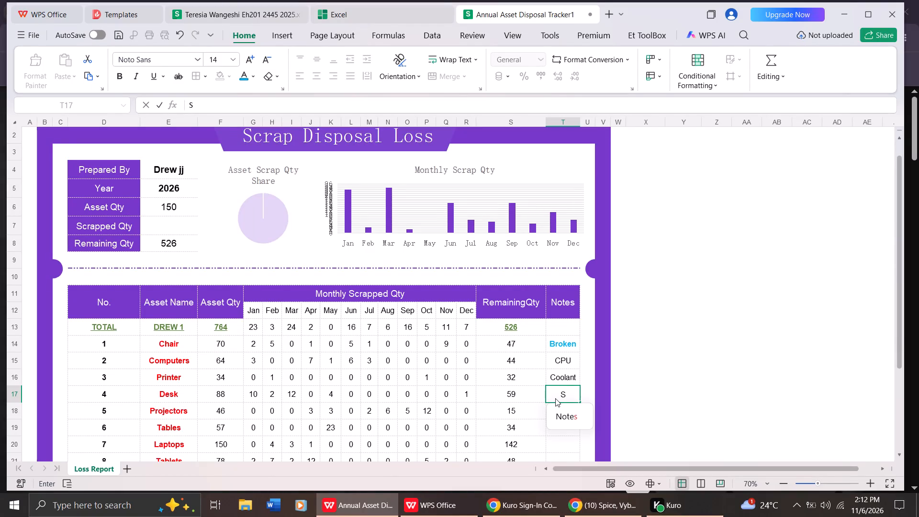
{"action": "key", "text": "u"}
{"action": "type", "text": "pp"}
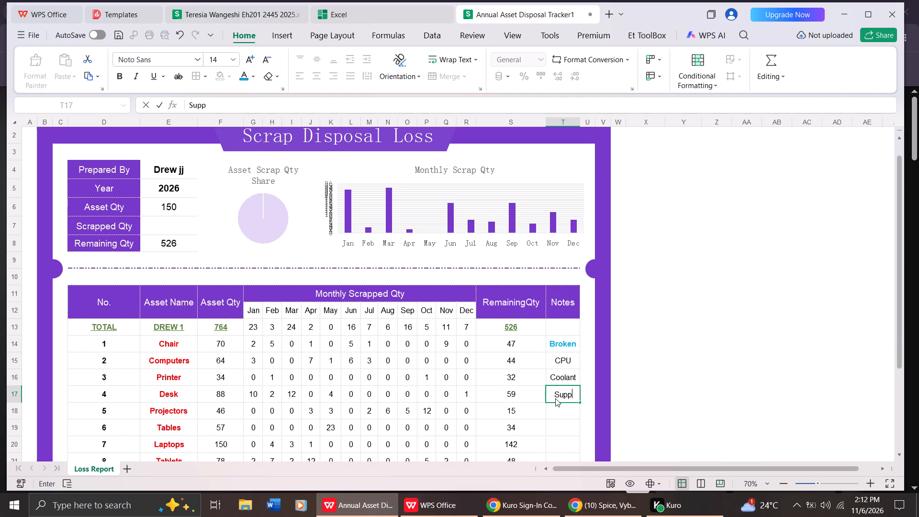
{"action": "key", "text": "o"}
{"action": "type", "text": "rt"}
{"action": "type", "text": "er"}
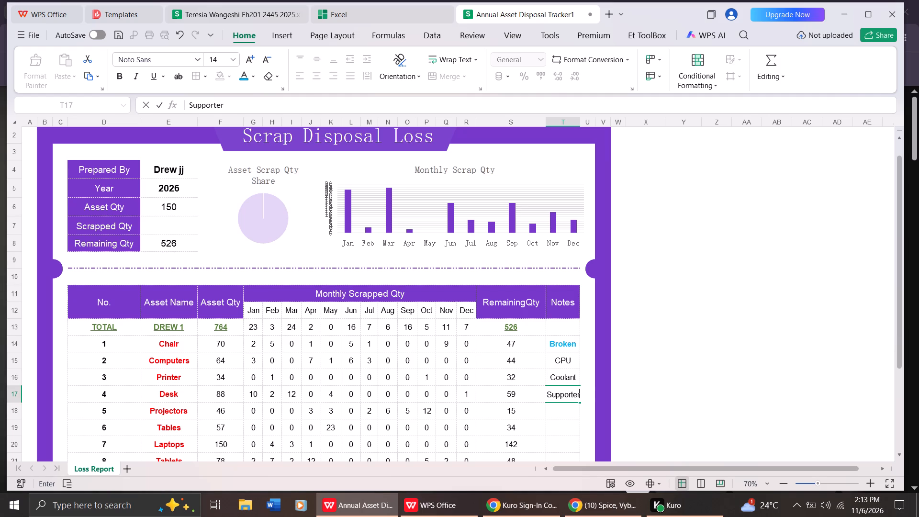
Enter Ligt in the Notes cell of the Projectors row.
{"action": "left_click", "coordinate": [562, 409]}
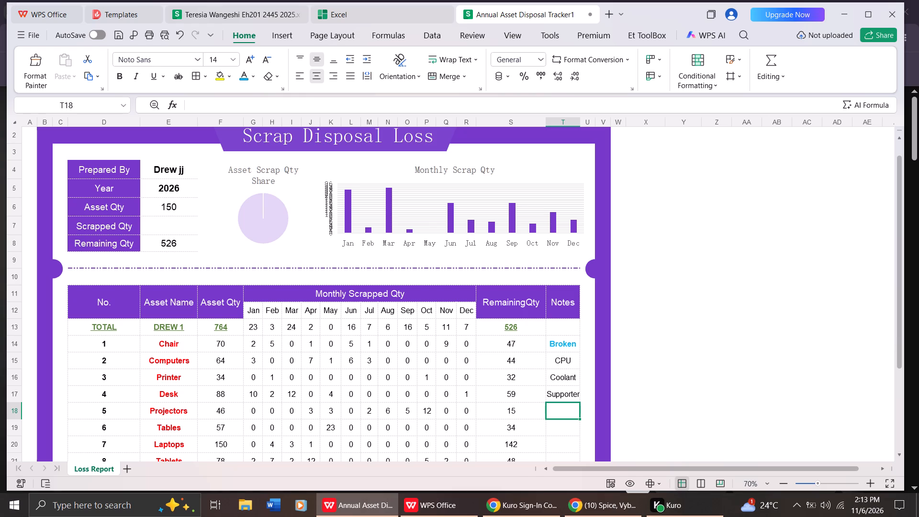
{"action": "key", "text": "l"}
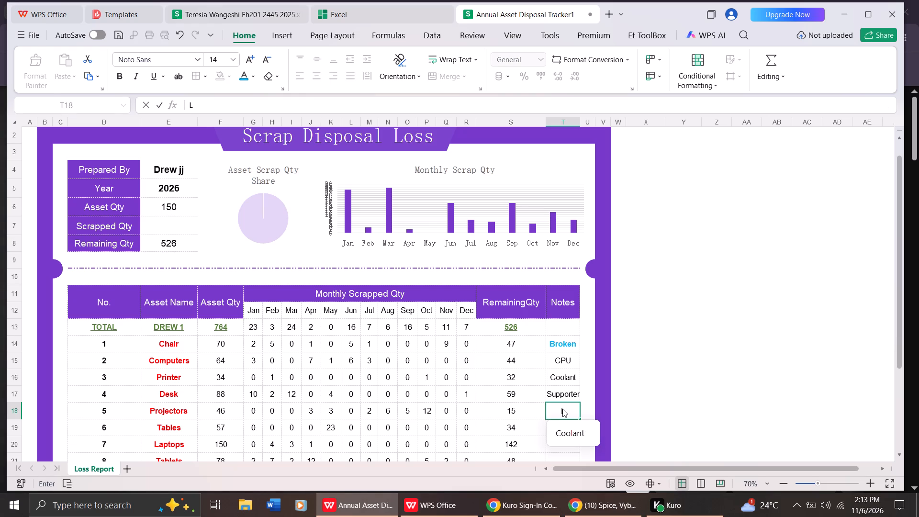
{"action": "type", "text": "igt"}
{"action": "left_click", "coordinate": [572, 427]}
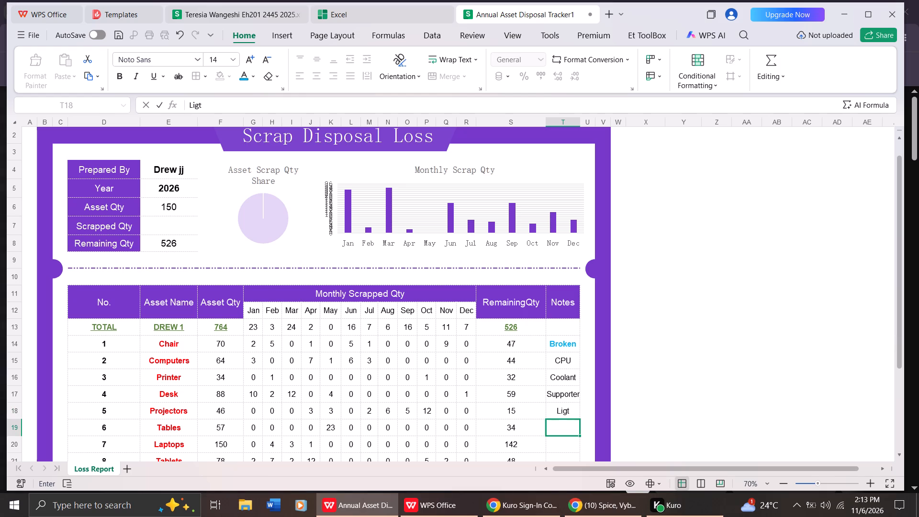
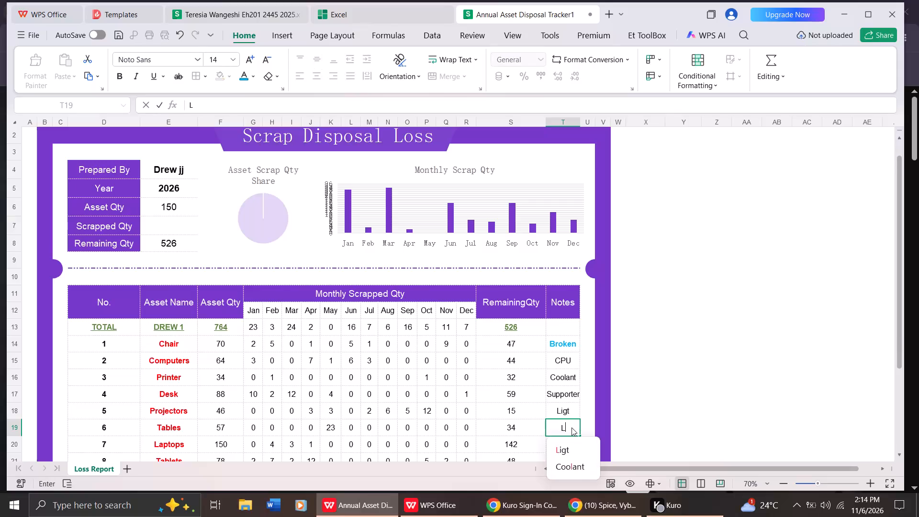
Enter Legs in the Notes cell of the Tables row.
{"action": "key", "text": "e"}
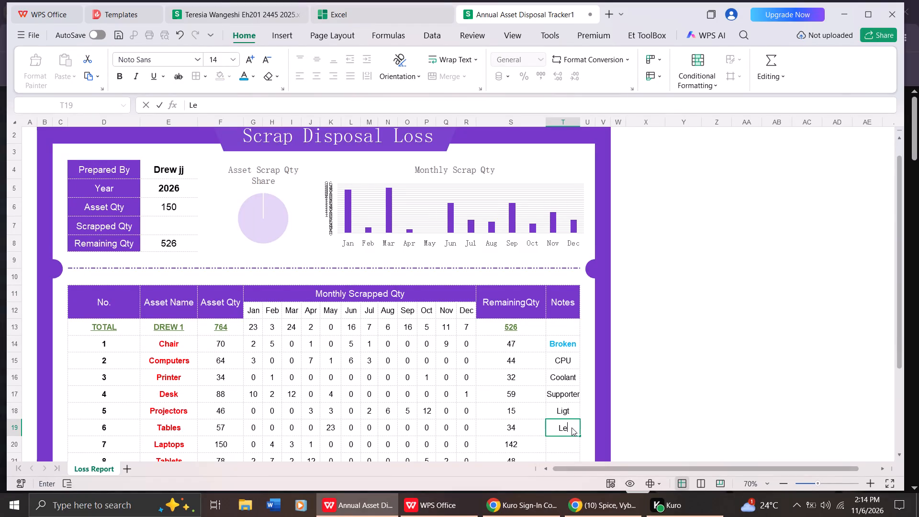
{"action": "type", "text": "gs"}
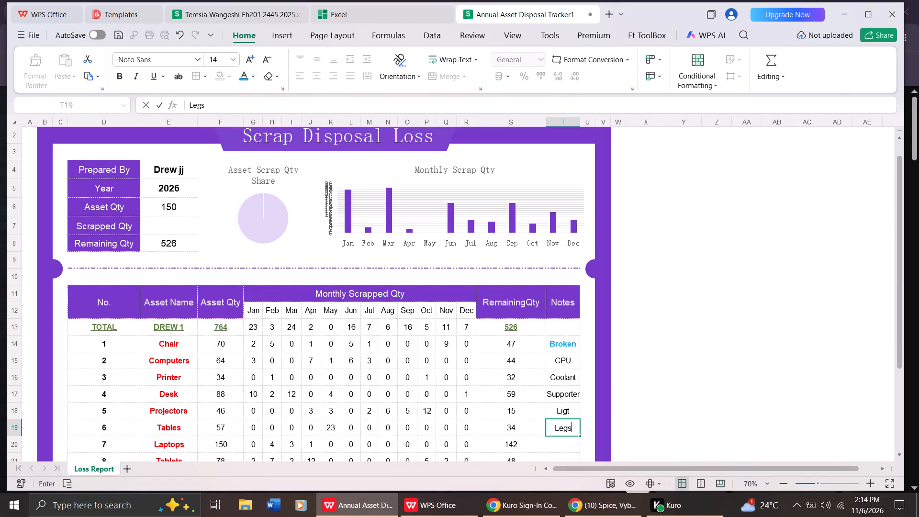
{"action": "left_click", "coordinate": [564, 442]}
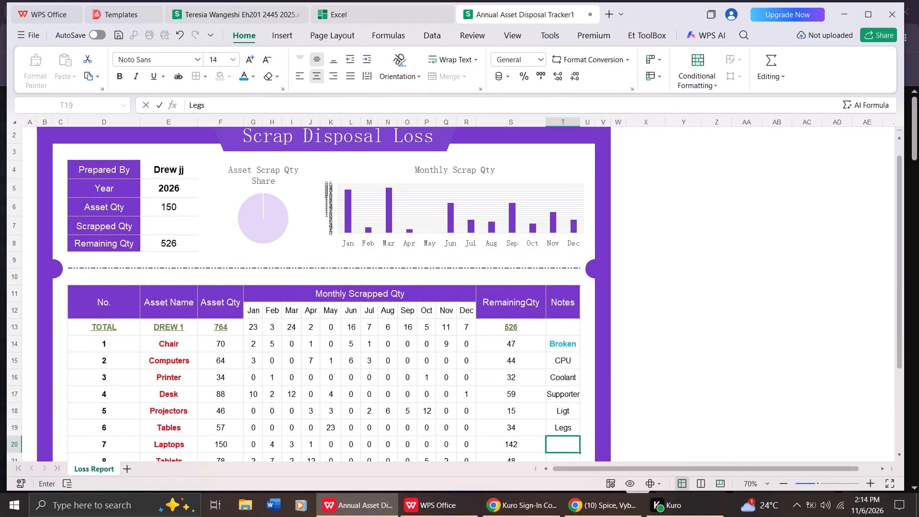
Enter Charger in the Notes cell of the Laptops row.
{"action": "left_click", "coordinate": [564, 442]}
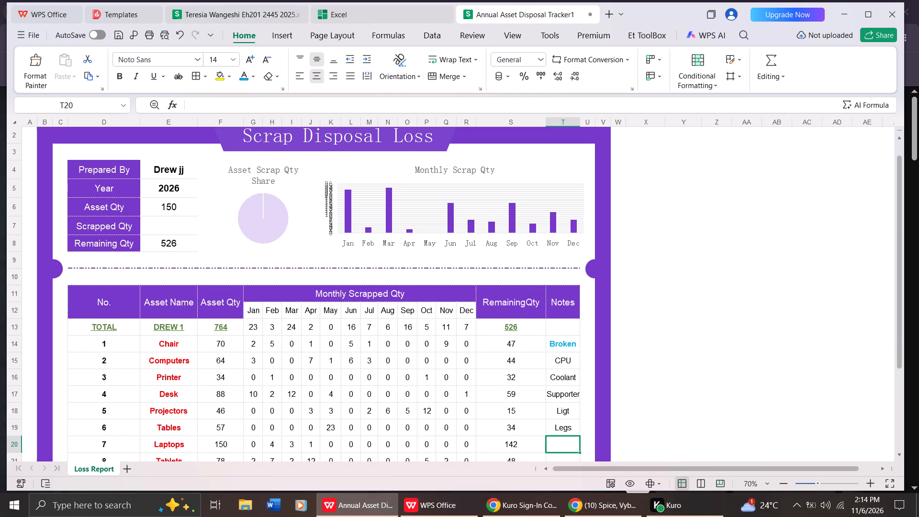
{"action": "key", "text": "c"}
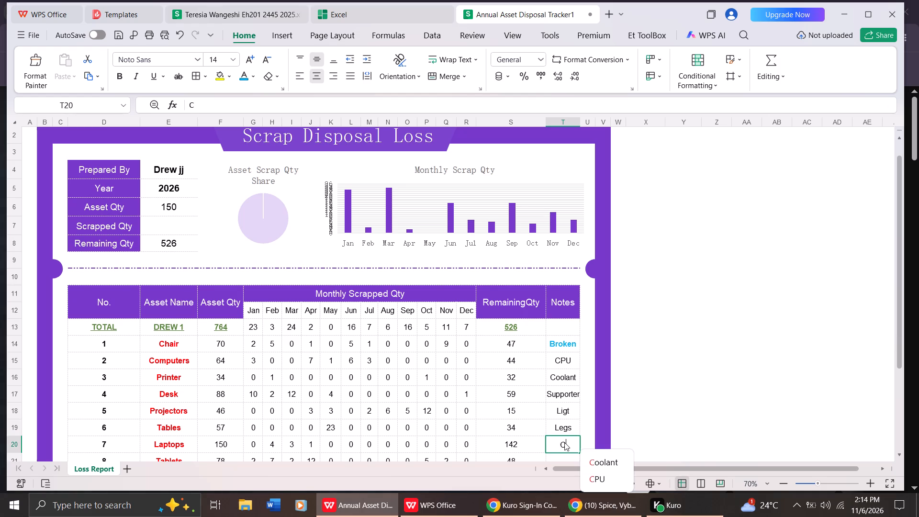
{"action": "type", "text": "harger"}
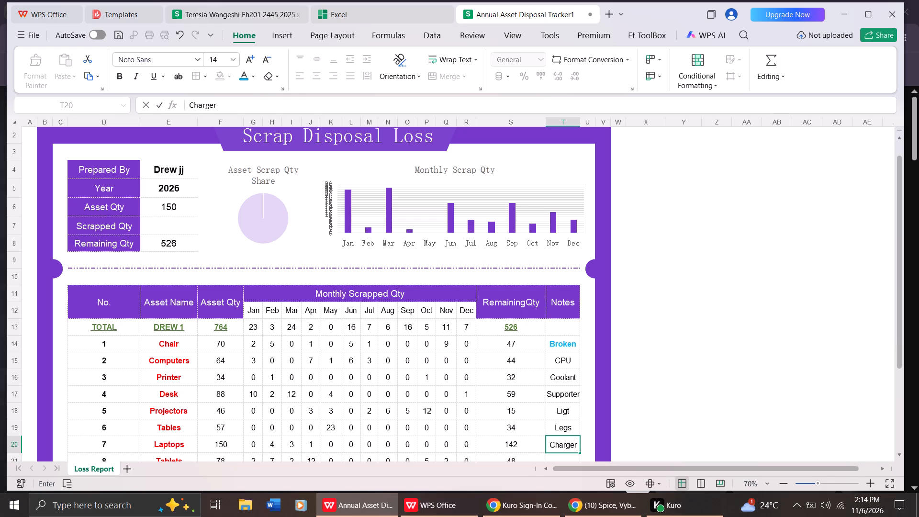
{"action": "triple_click", "coordinate": [900, 454]}
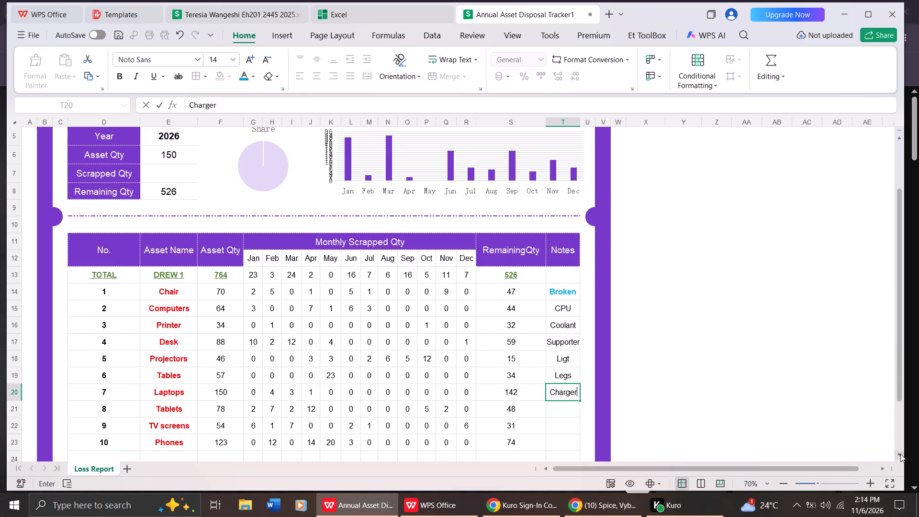
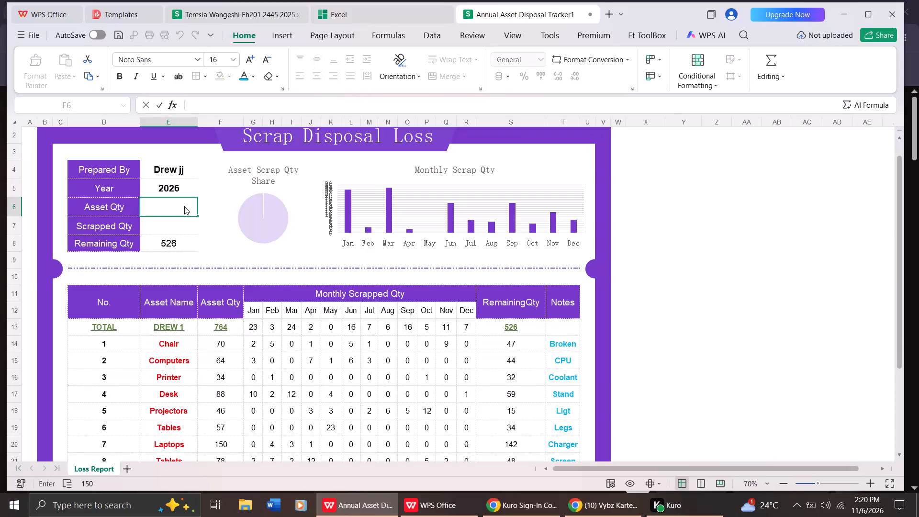
Enter 764 as the Asset Qty in the summary block and make it bold and underlined.
{"action": "type", "text": "764"}
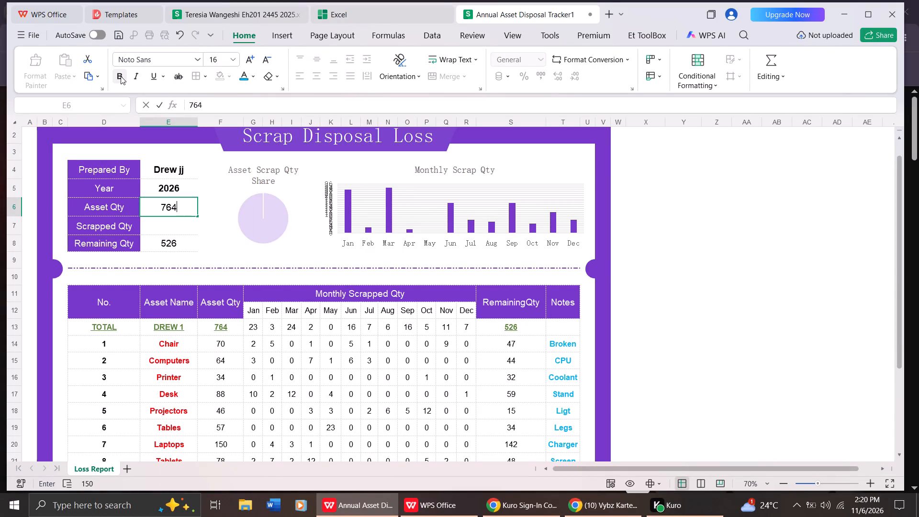
{"action": "left_click", "coordinate": [121, 76]}
{"action": "left_click", "coordinate": [121, 76]}
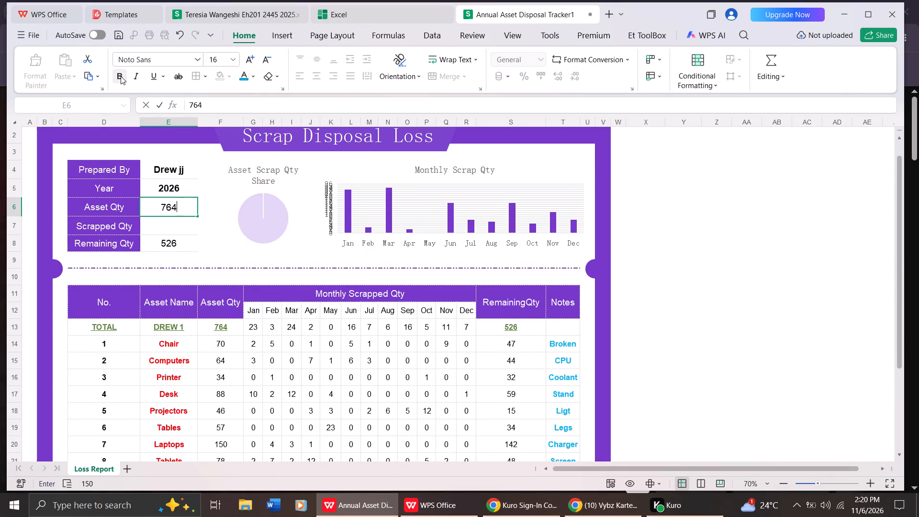
{"action": "double_click", "coordinate": [121, 76]}
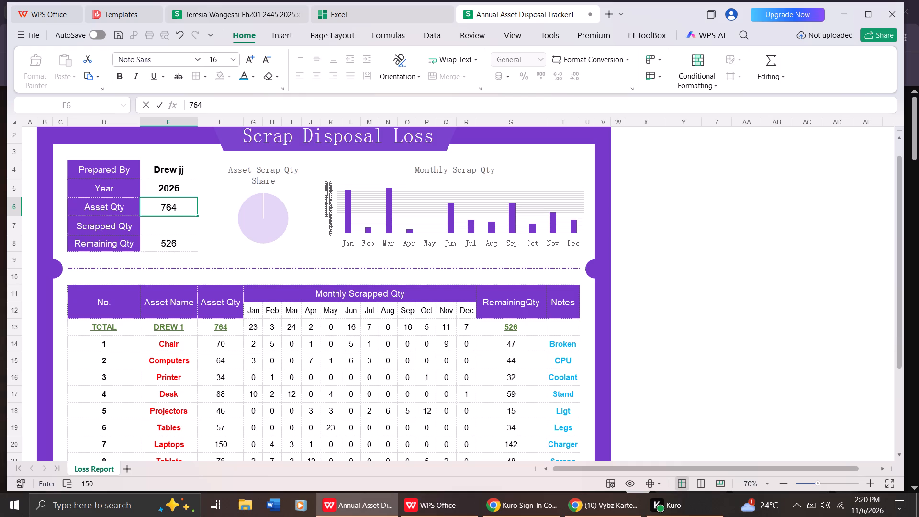
{"action": "left_click", "coordinate": [189, 222]}
{"action": "left_click", "coordinate": [188, 204]}
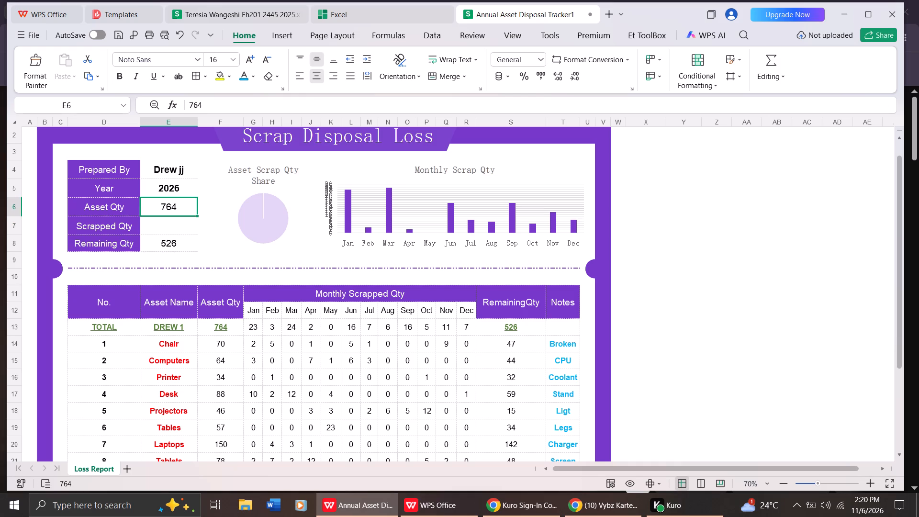
{"action": "left_click", "coordinate": [122, 73]}
{"action": "left_click", "coordinate": [155, 72]}
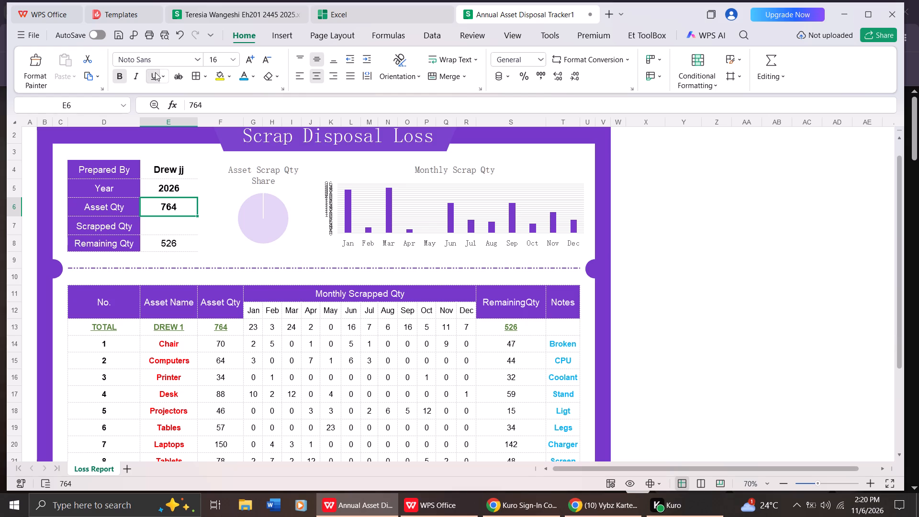
{"action": "left_click", "coordinate": [155, 72]}
Enter 238 as the Scrapped Qty in the summary block and make it bold and underlined.
{"action": "left_click", "coordinate": [170, 230]}
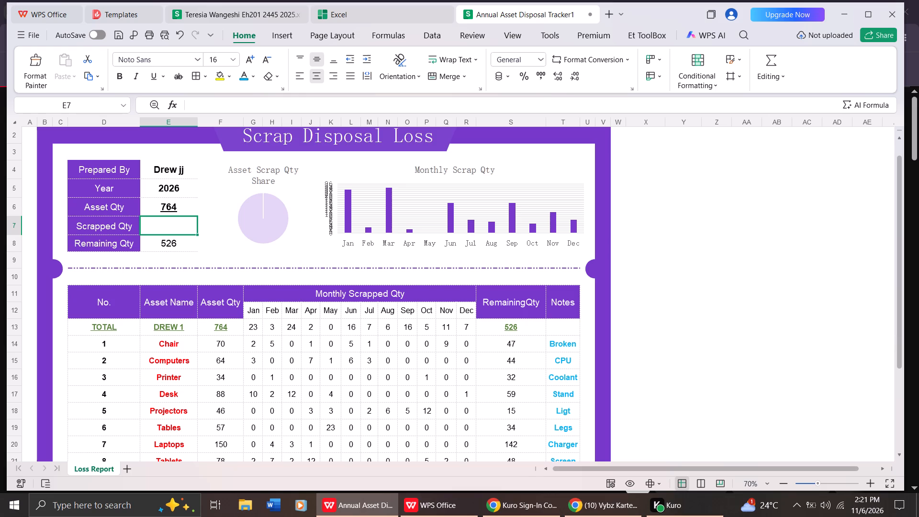
{"action": "key", "text": "2"}
{"action": "key", "text": "3"}
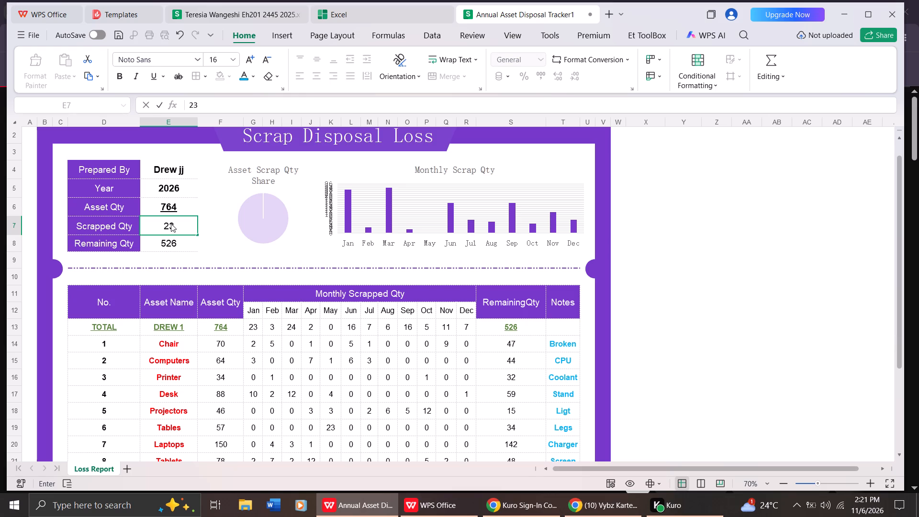
{"action": "key", "text": "8"}
{"action": "left_click", "coordinate": [120, 74]}
{"action": "double_click", "coordinate": [120, 74]}
{"action": "left_click", "coordinate": [185, 248]}
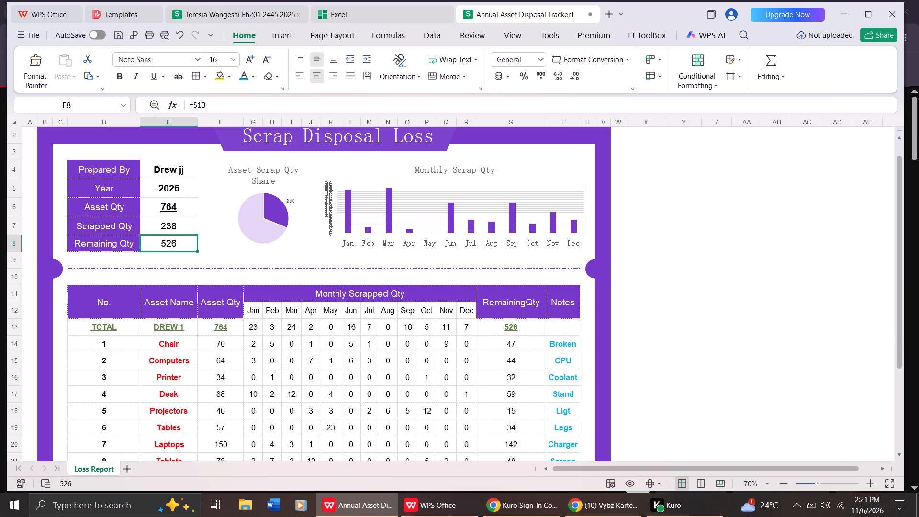
{"action": "left_click", "coordinate": [182, 229]}
{"action": "left_click", "coordinate": [121, 77]}
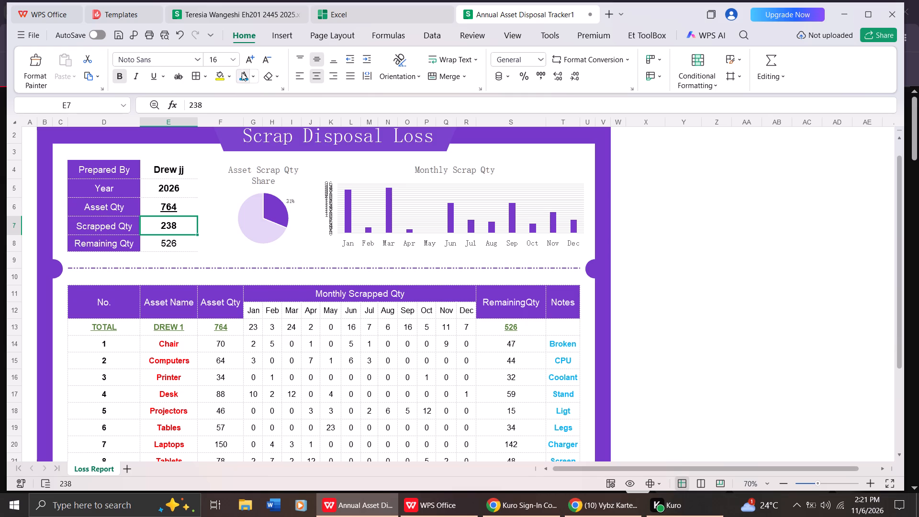
{"action": "left_click", "coordinate": [153, 77]}
Review the loss report from the summary block's Remaining Qty down through the asset rows and back up to the charts.
{"action": "left_click", "coordinate": [186, 247]}
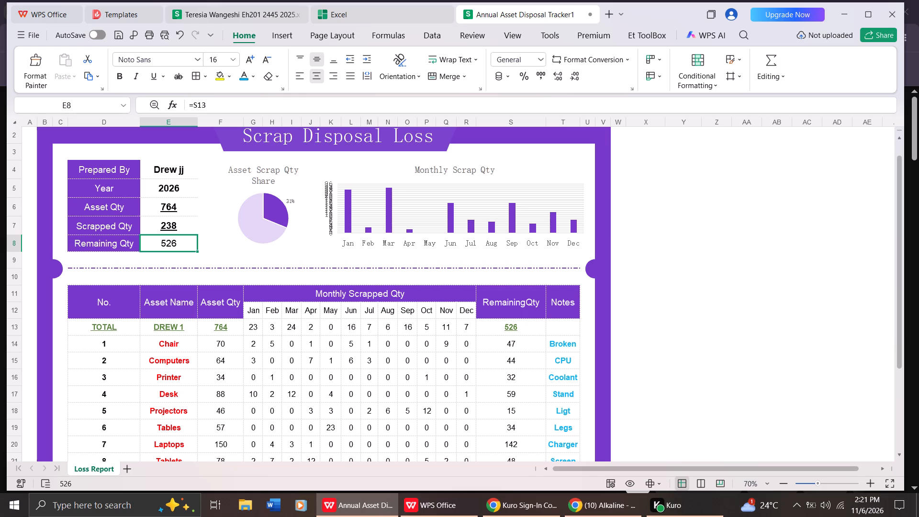
{"action": "triple_click", "coordinate": [899, 452]}
{"action": "triple_click", "coordinate": [899, 452]}
{"action": "triple_click", "coordinate": [899, 452]}
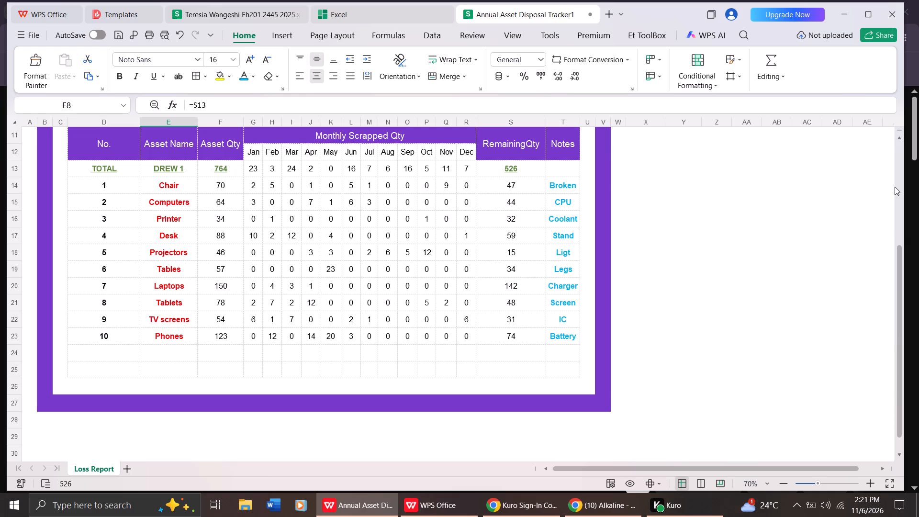
{"action": "triple_click", "coordinate": [898, 136]}
{"action": "left_click", "coordinate": [898, 136]}
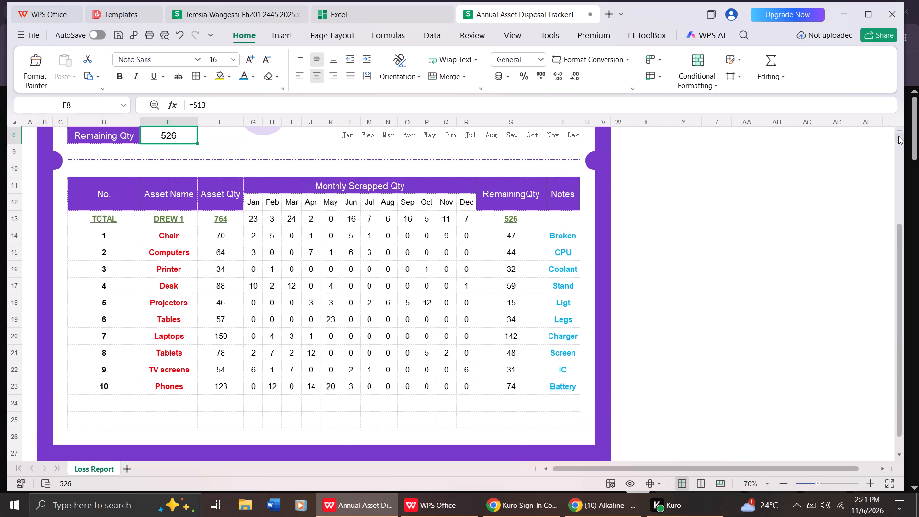
{"action": "triple_click", "coordinate": [898, 136]}
{"action": "left_click", "coordinate": [898, 136]}
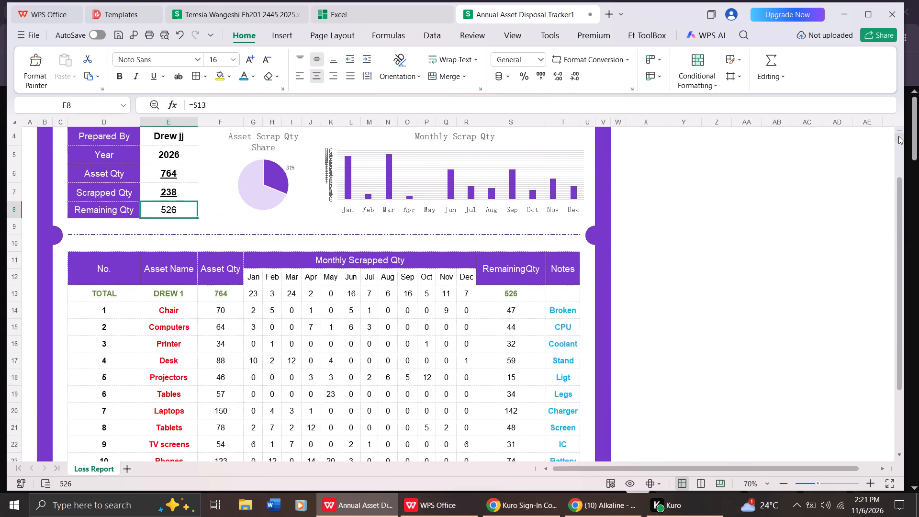
{"action": "double_click", "coordinate": [898, 136]}
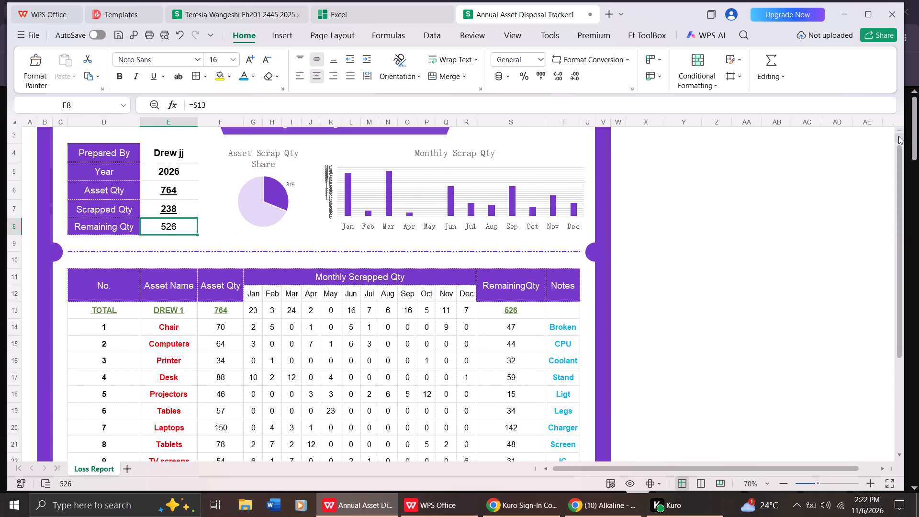
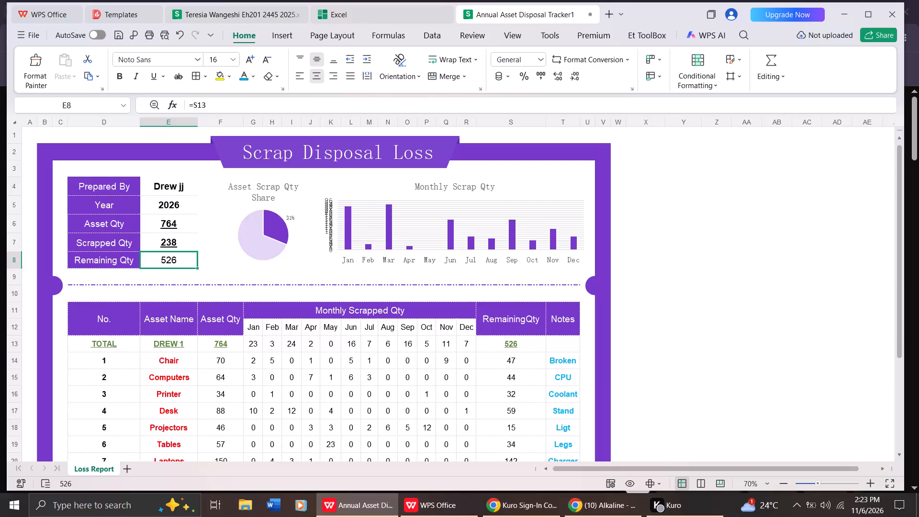
Save a copy of the workbook to the Desktop as an .xlsx file named "ANNUAL ASSET SCRAP AND DISPOSAL REPORT BARCOLA LTD 2026".
{"action": "left_click", "coordinate": [29, 27]}
{"action": "left_click", "coordinate": [29, 27]}
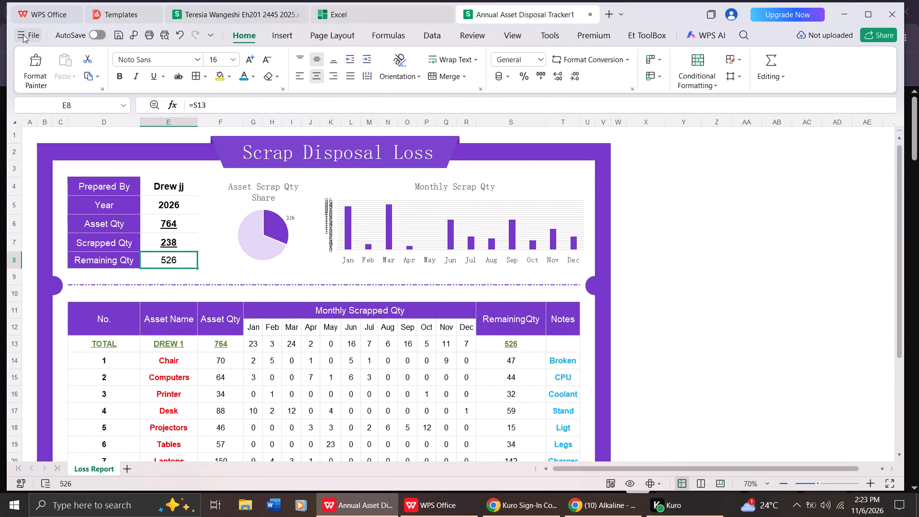
{"action": "left_click", "coordinate": [23, 34]}
{"action": "left_click", "coordinate": [23, 34]}
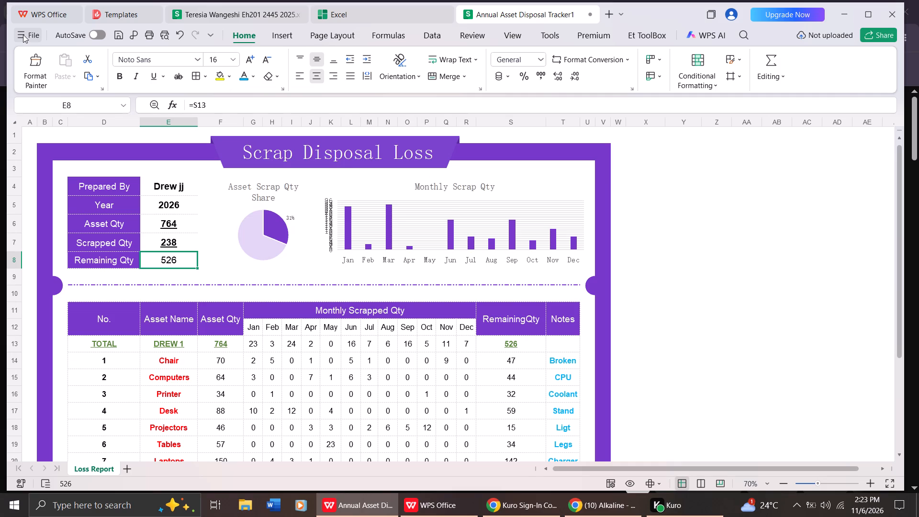
{"action": "left_click", "coordinate": [23, 34]}
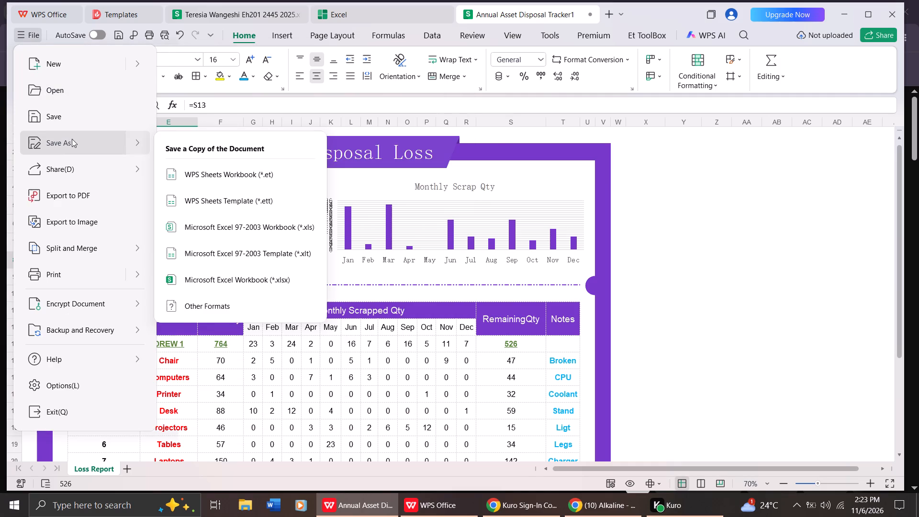
{"action": "left_click", "coordinate": [72, 139]}
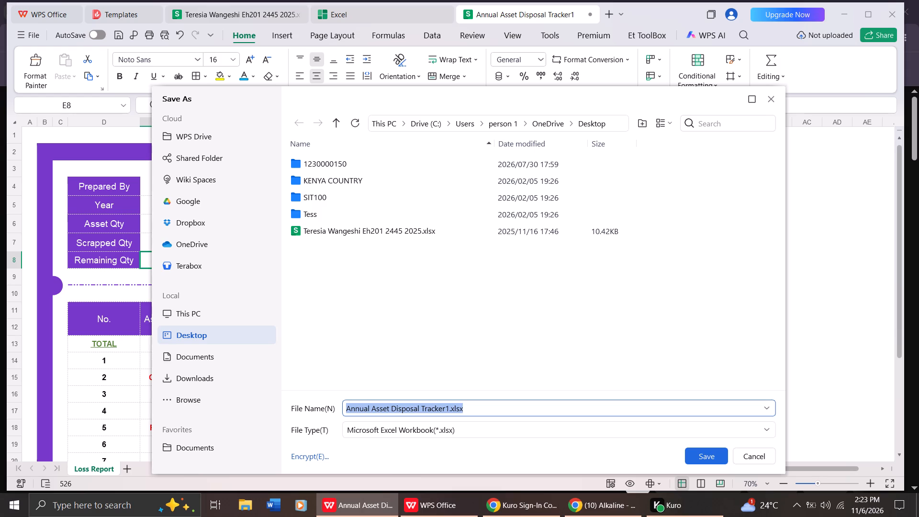
{"action": "key", "text": "BackSpace"}
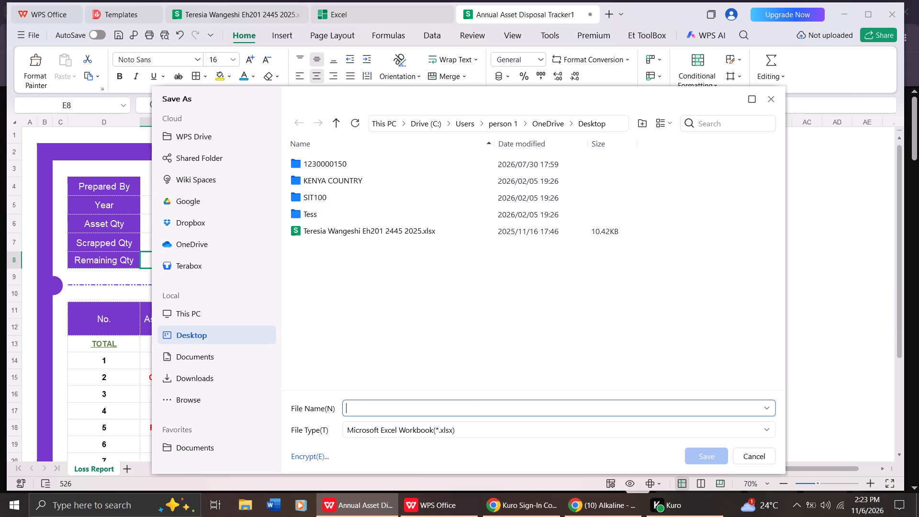
{"action": "key", "text": "a"}
{"action": "type", "text": "NNUA"}
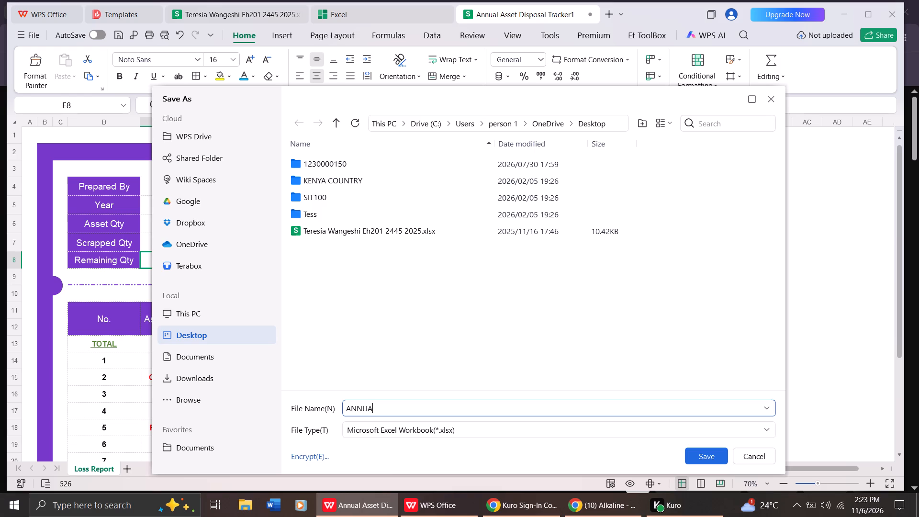
{"action": "key", "text": "l"}
{"action": "key", "text": "space"}
{"action": "type", "text": "ASS"}
{"action": "type", "text": "ET A"}
{"action": "key", "text": "BackSpace"}
{"action": "type", "text": "SCRA"}
{"action": "type", "text": "P"}
{"action": "key", "text": "space"}
{"action": "key", "text": "a"}
{"action": "type", "text": "ND D"}
{"action": "type", "text": "IS"}
{"action": "key", "text": "p"}
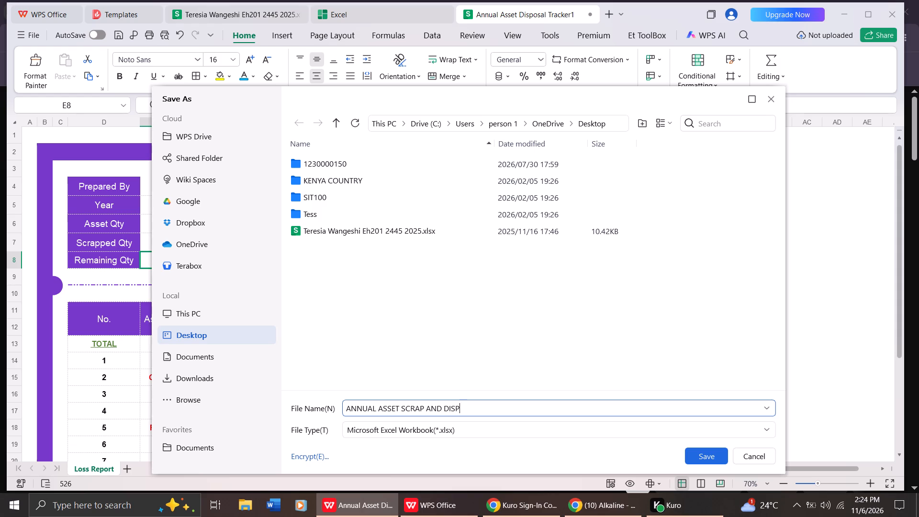
{"action": "key", "text": "o"}
{"action": "type", "text": "SA"}
{"action": "type", "text": "L"}
{"action": "key", "text": "space"}
{"action": "type", "text": "RE"}
{"action": "type", "text": "PORT"}
{"action": "key", "text": "space"}
{"action": "type", "text": "BA"}
{"action": "type", "text": "RC"}
{"action": "key", "text": "u"}
{"action": "key", "text": "BackSpace"}
{"action": "type", "text": "OLA"}
{"action": "key", "text": "space"}
{"action": "type", "text": "LTD"}
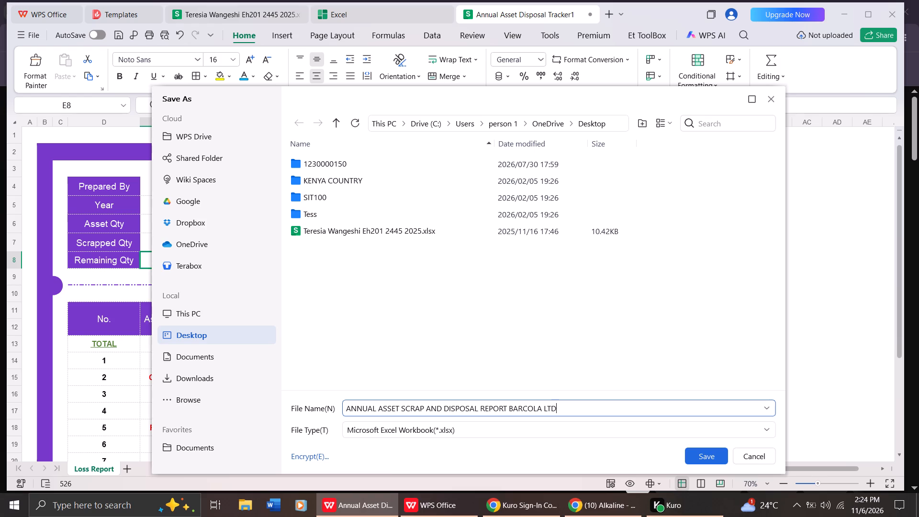
{"action": "key", "text": "space"}
{"action": "key", "text": "2"}
{"action": "key", "text": "0"}
{"action": "key", "text": "2"}
{"action": "key", "text": "6"}
{"action": "left_click", "coordinate": [696, 458]}
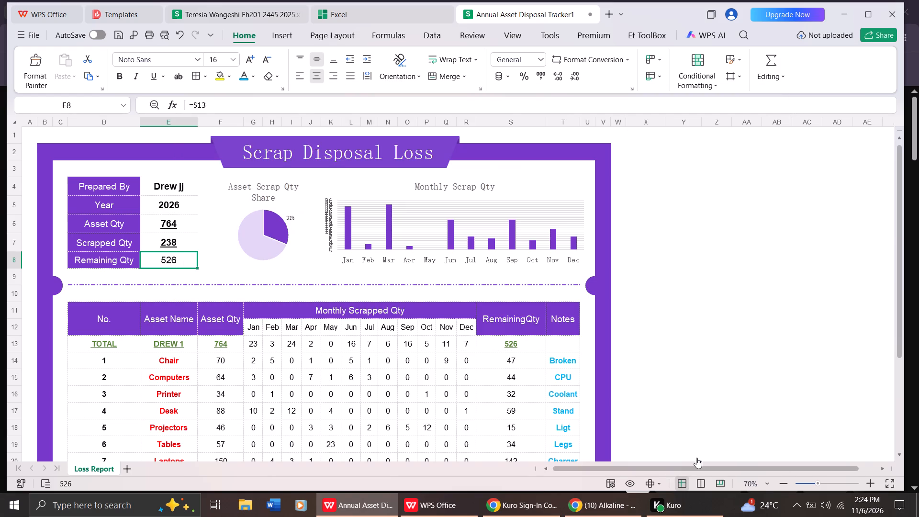